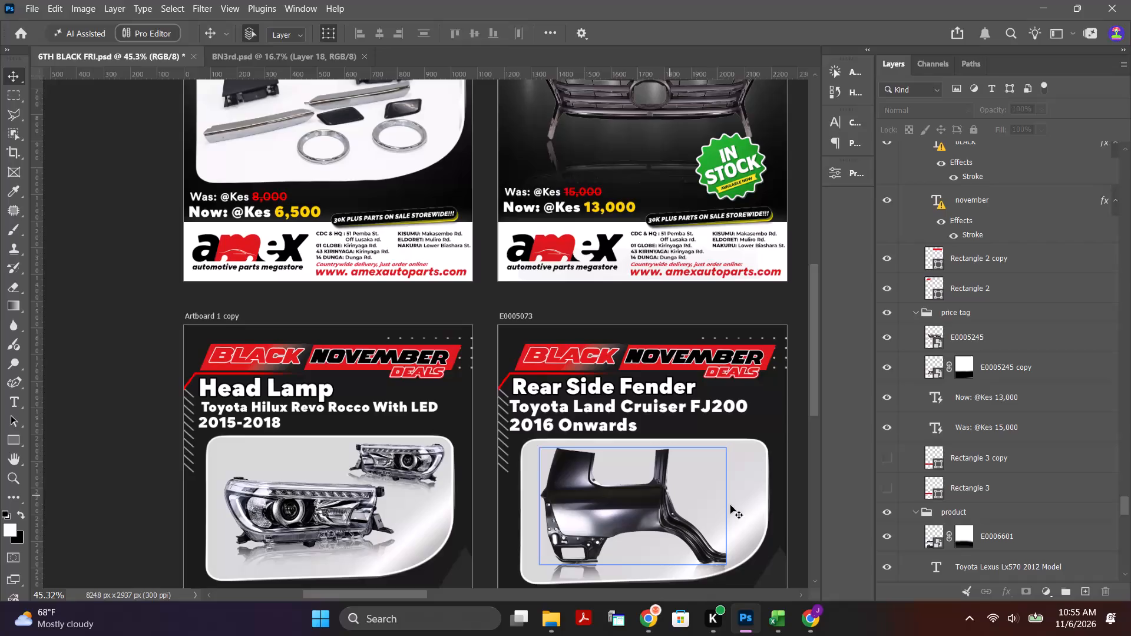
Review the Black November product artboards, from the fender and grille ads across to the duplicated side mirror artboard E0004689 copy.
alt+scroll(673, 496, down, 9)
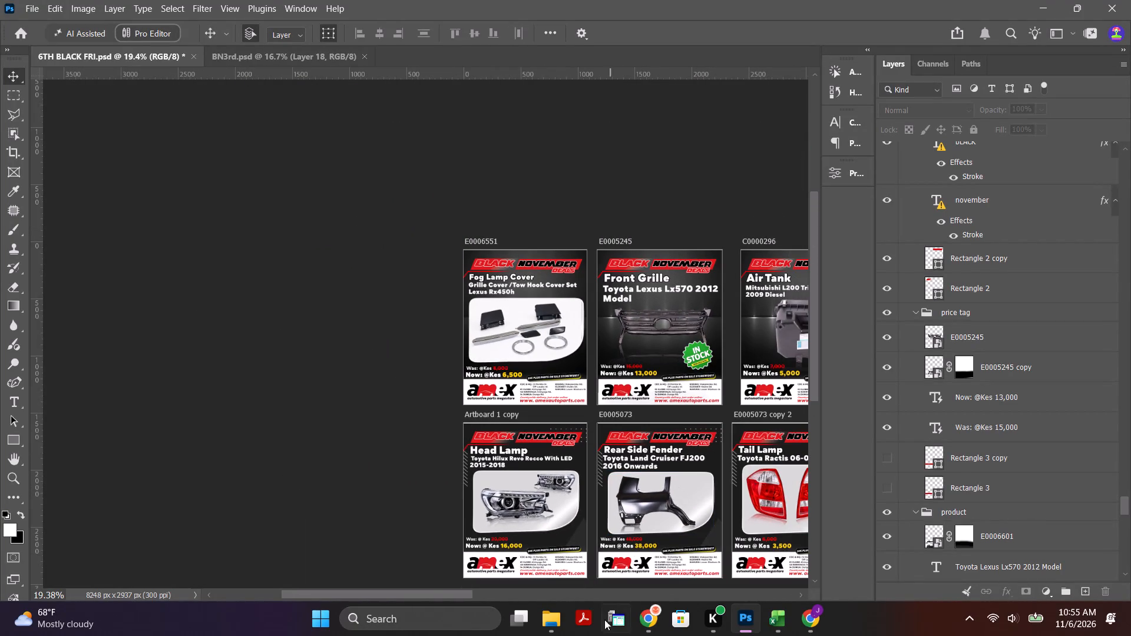
drag(467, 592, 584, 589)
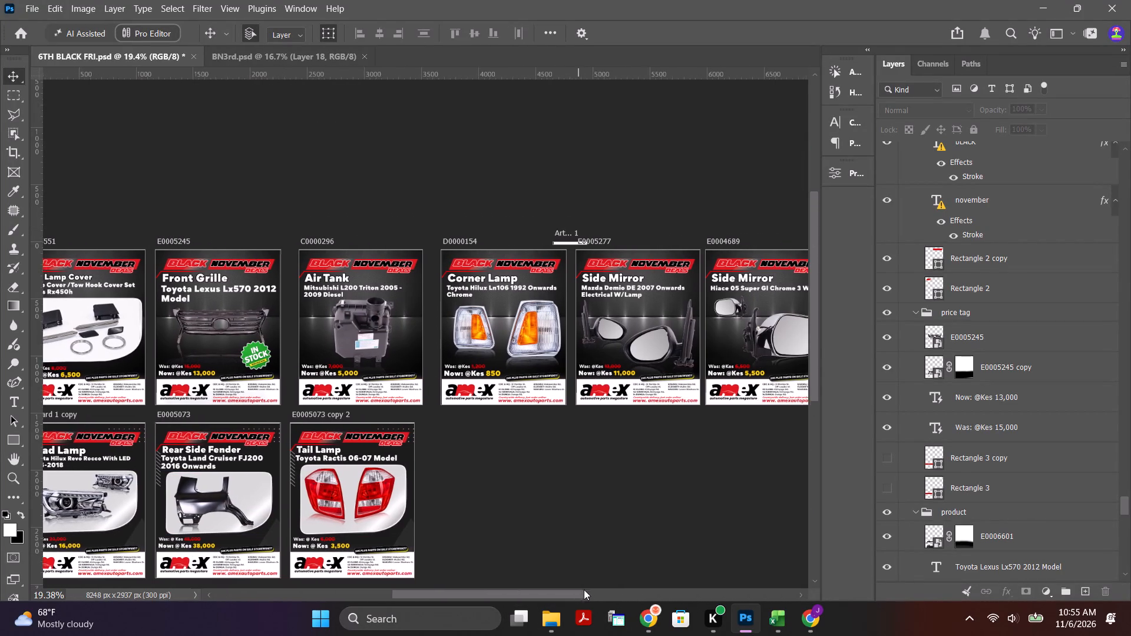
drag(584, 589, 601, 592)
alt+scroll(639, 327, up, 2)
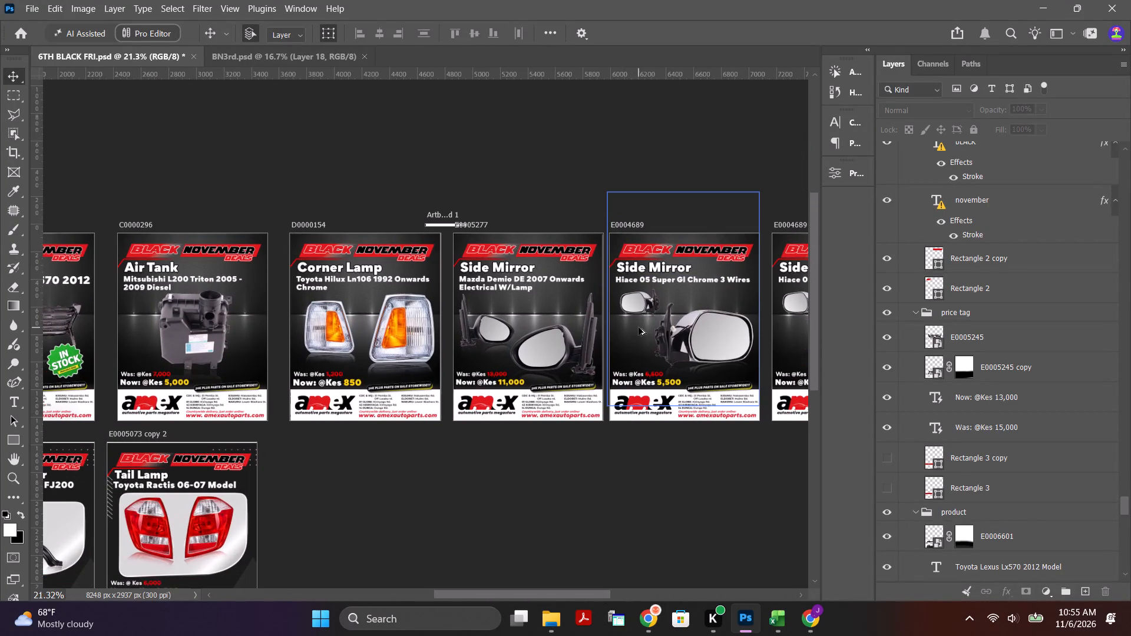
alt+scroll(687, 338, up, 1)
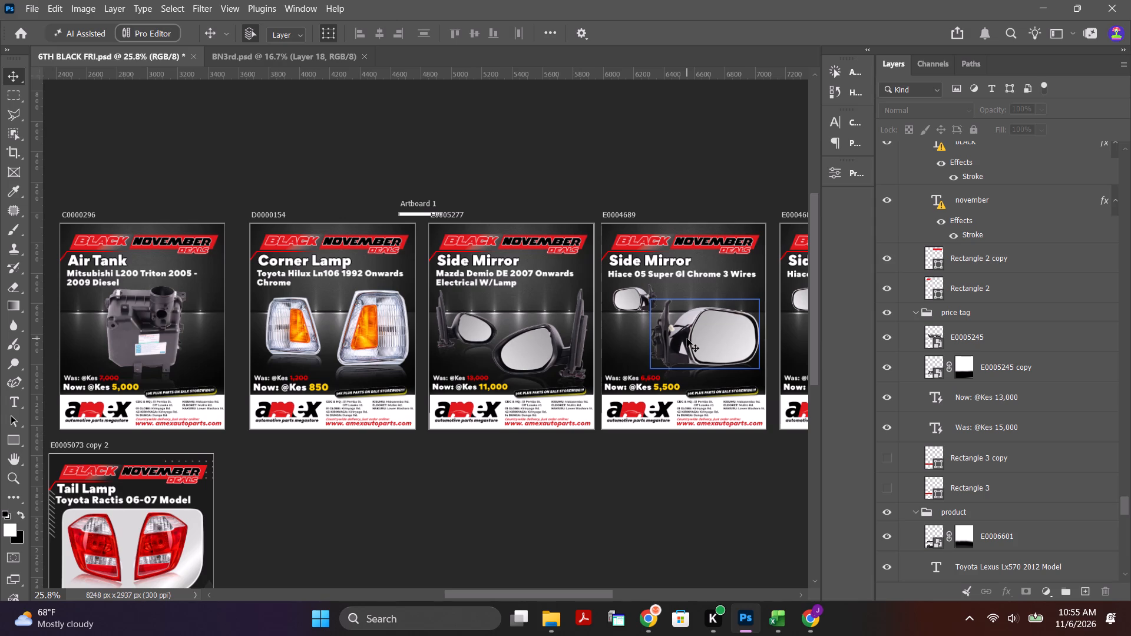
click(687, 339)
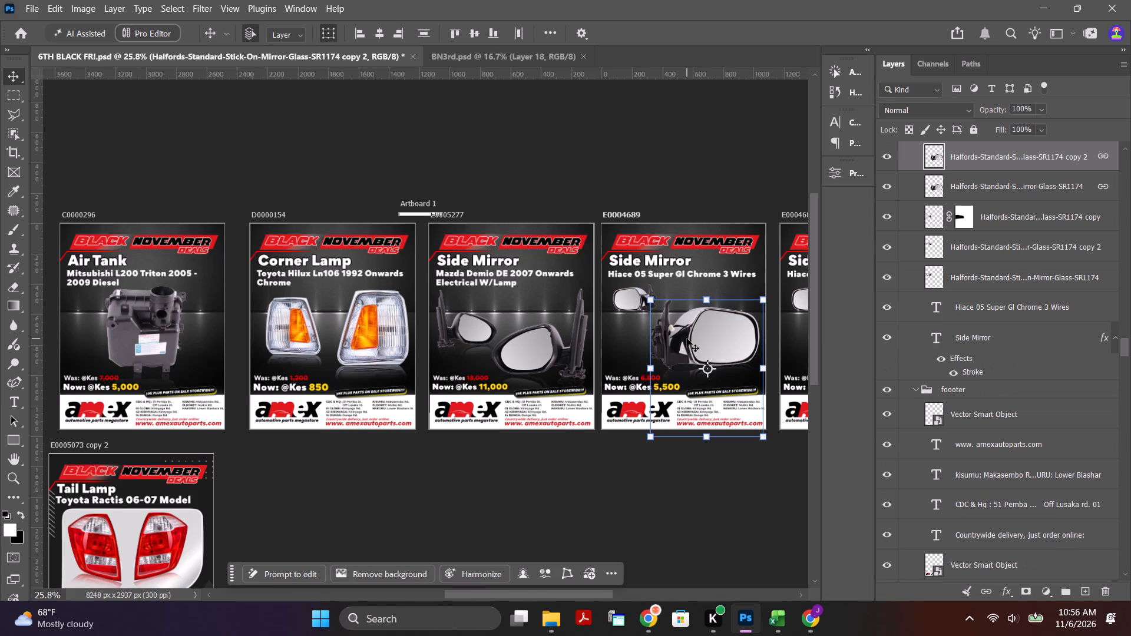
drag(487, 595, 527, 584)
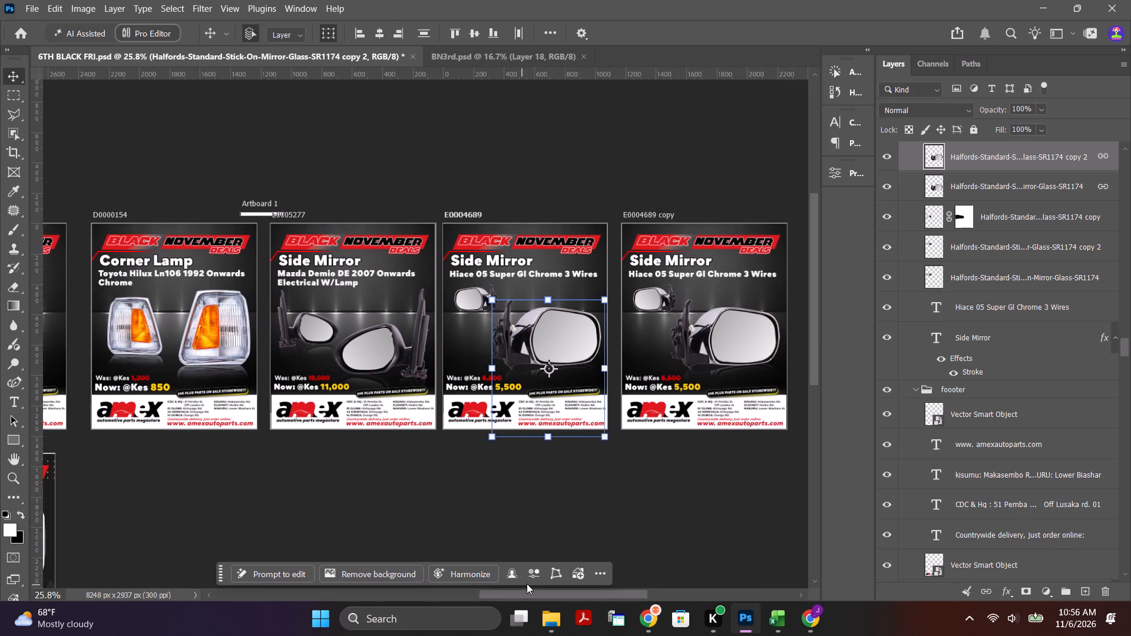
drag(527, 584, 537, 581)
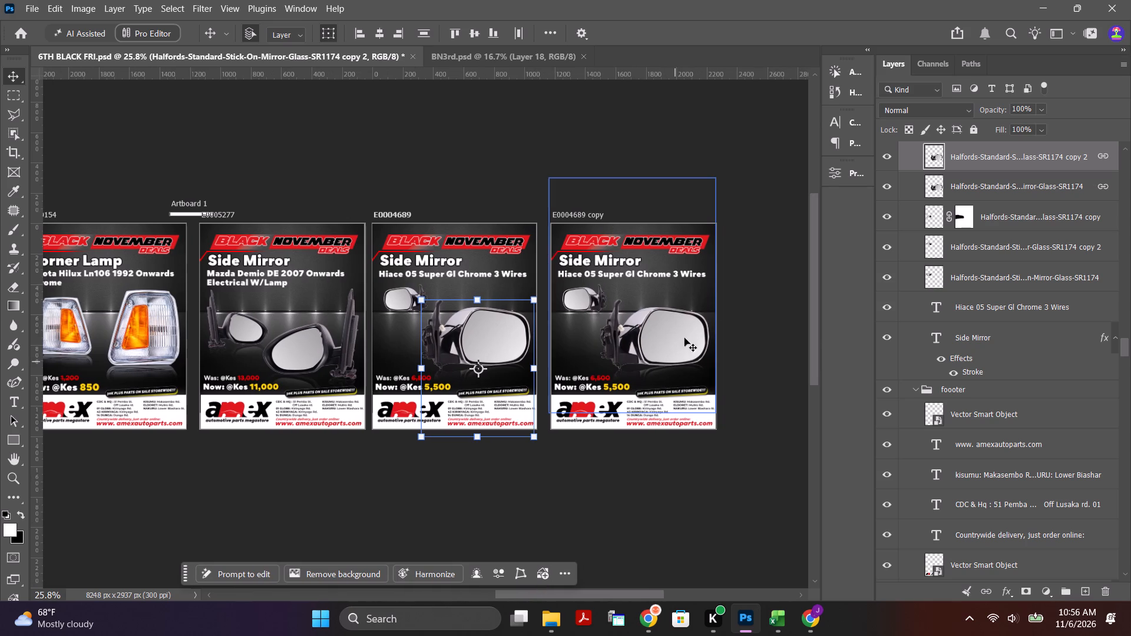
click(745, 330)
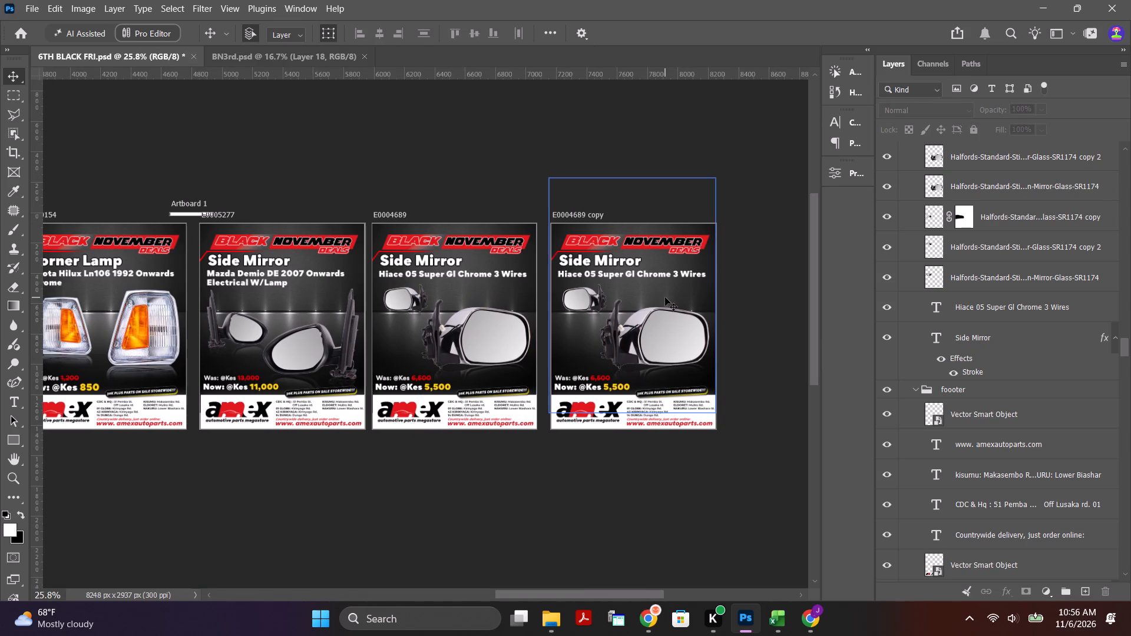
click(647, 158)
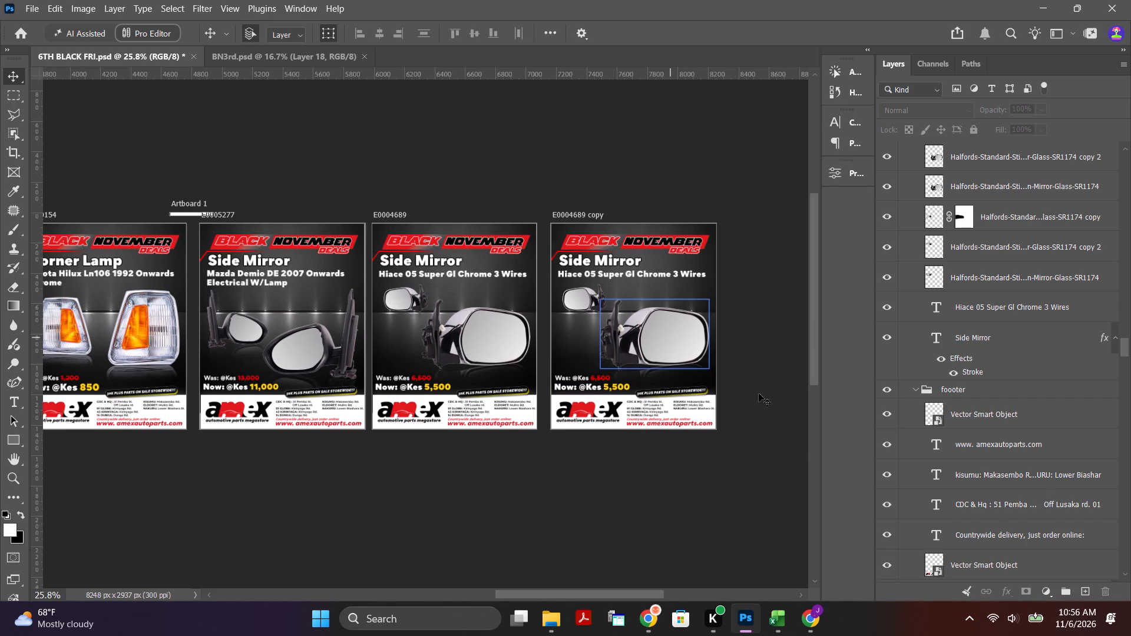
Switch to the Website Black November Items workbook in Excel and browse the P0 - P3 product list to the Ytm side mirror entries.
click(776, 605)
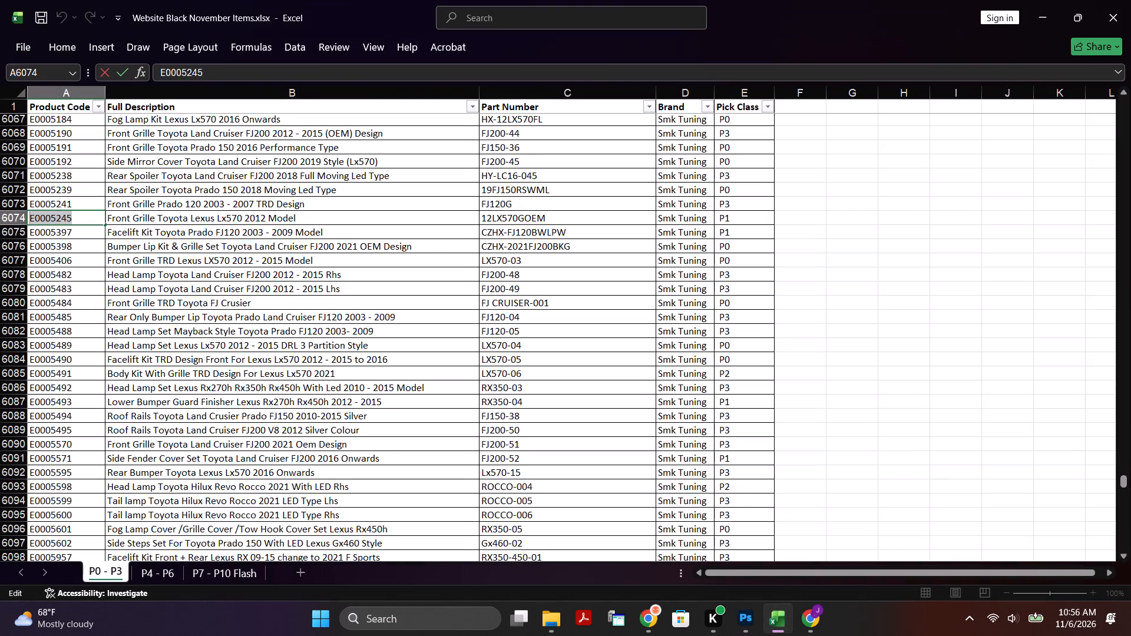
scroll(249, 502, down, 5)
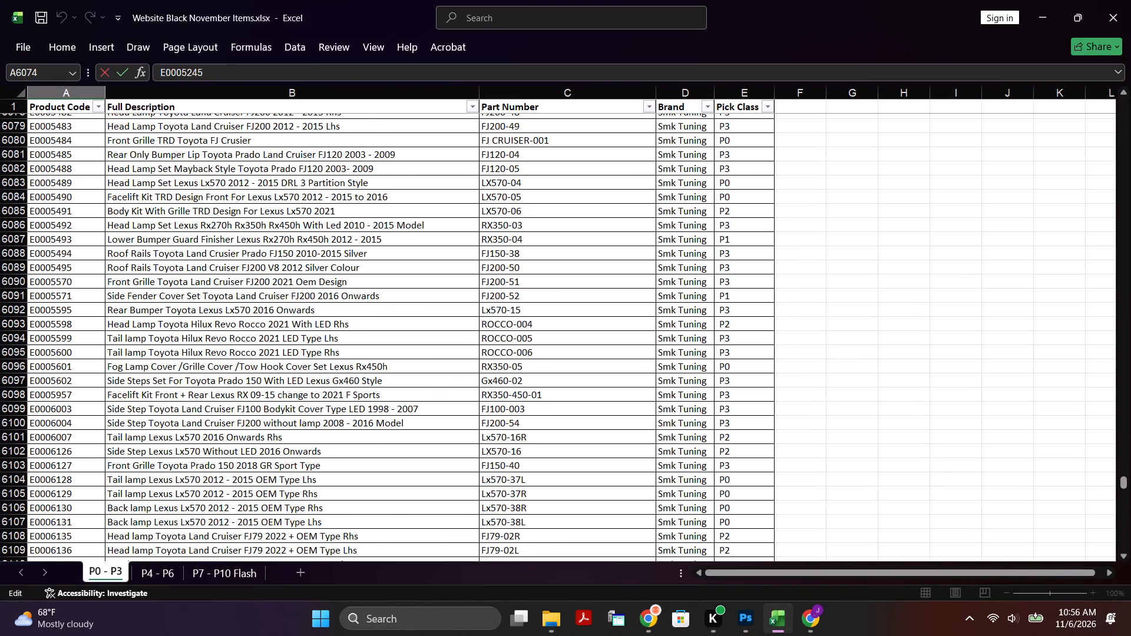
scroll(250, 499, down, 3)
scroll(247, 477, down, 19)
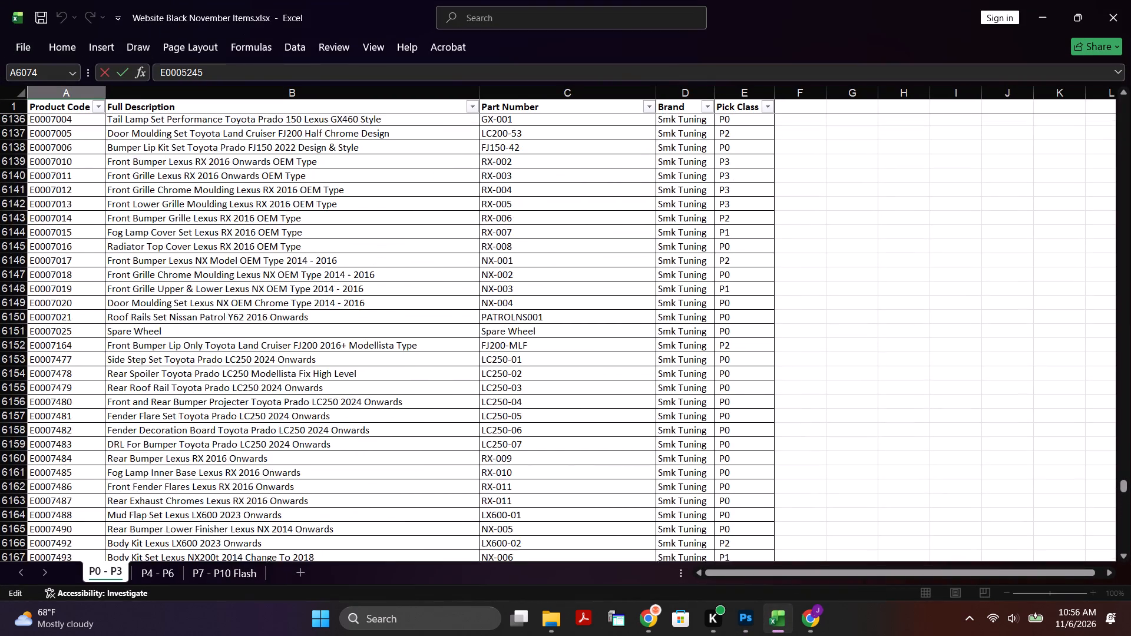
scroll(262, 482, down, 7)
scroll(272, 491, down, 16)
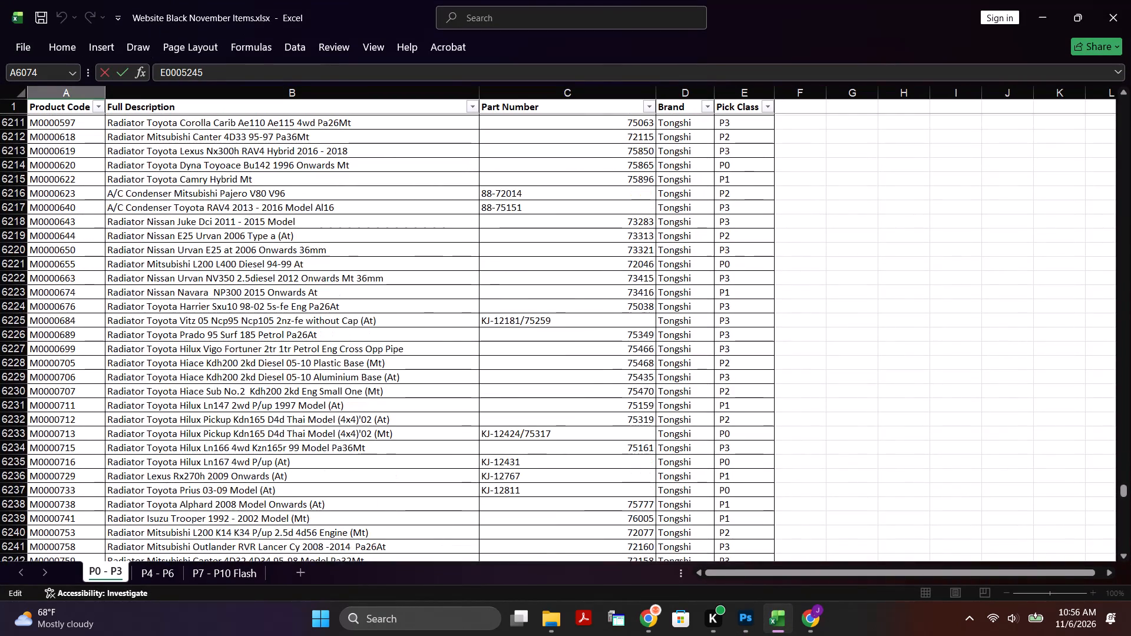
drag(1123, 492, 1130, 515)
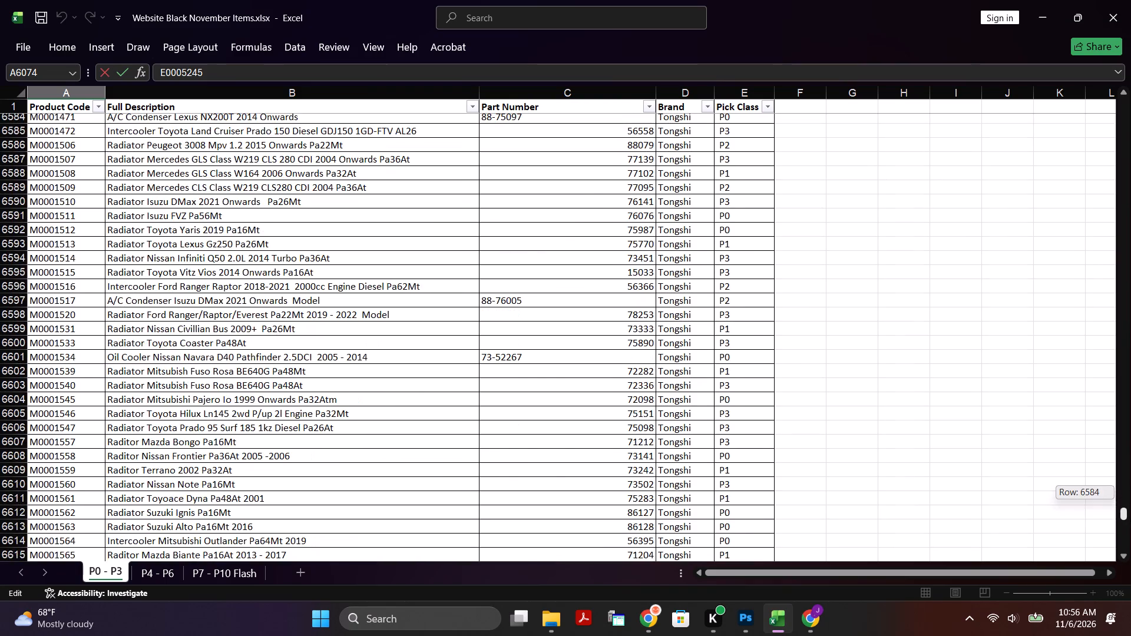
drag(1130, 515, 1130, 541)
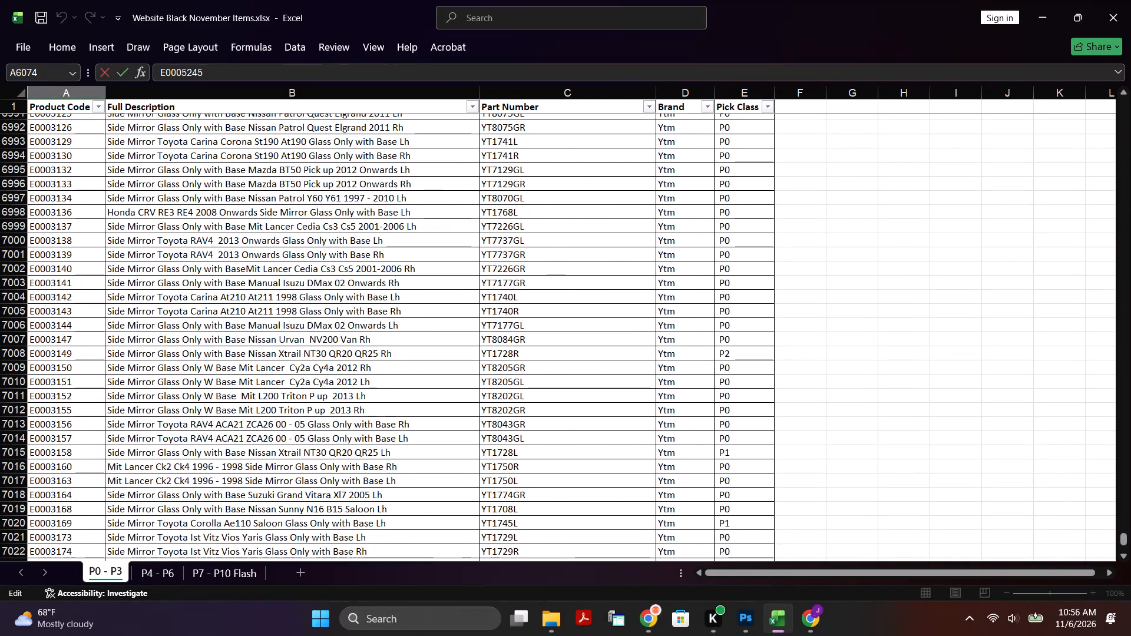
Pick out product code E0004701, for the Side Mirror Outlander 08-10 W/Lamp Rhs, and select the code text in its cell.
click(206, 453)
double_click(68, 457)
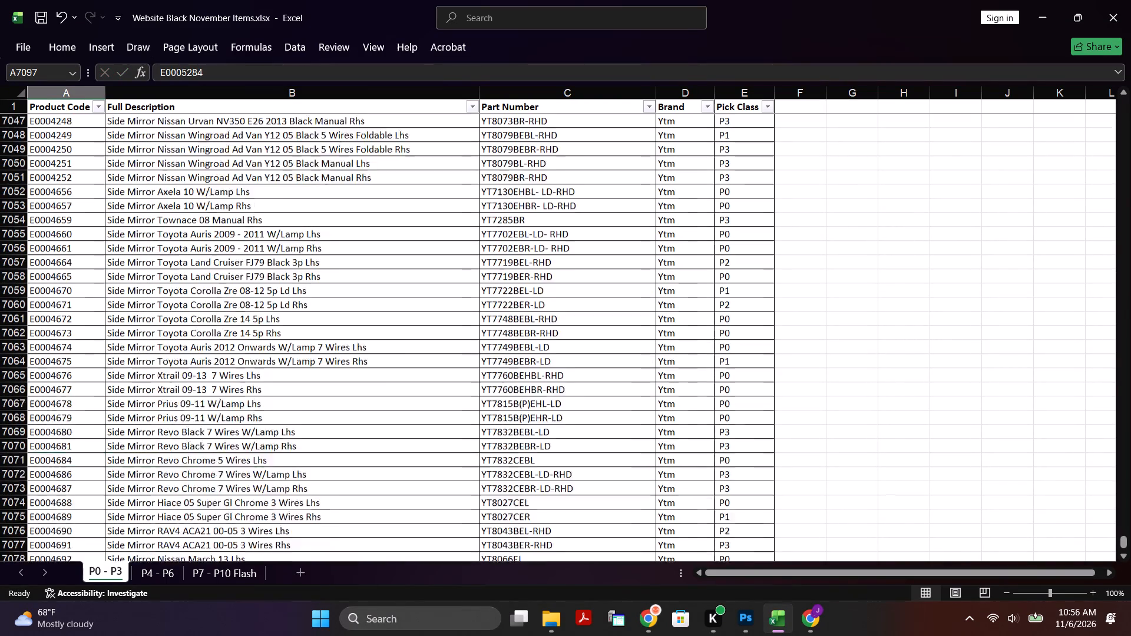
double_click(72, 259)
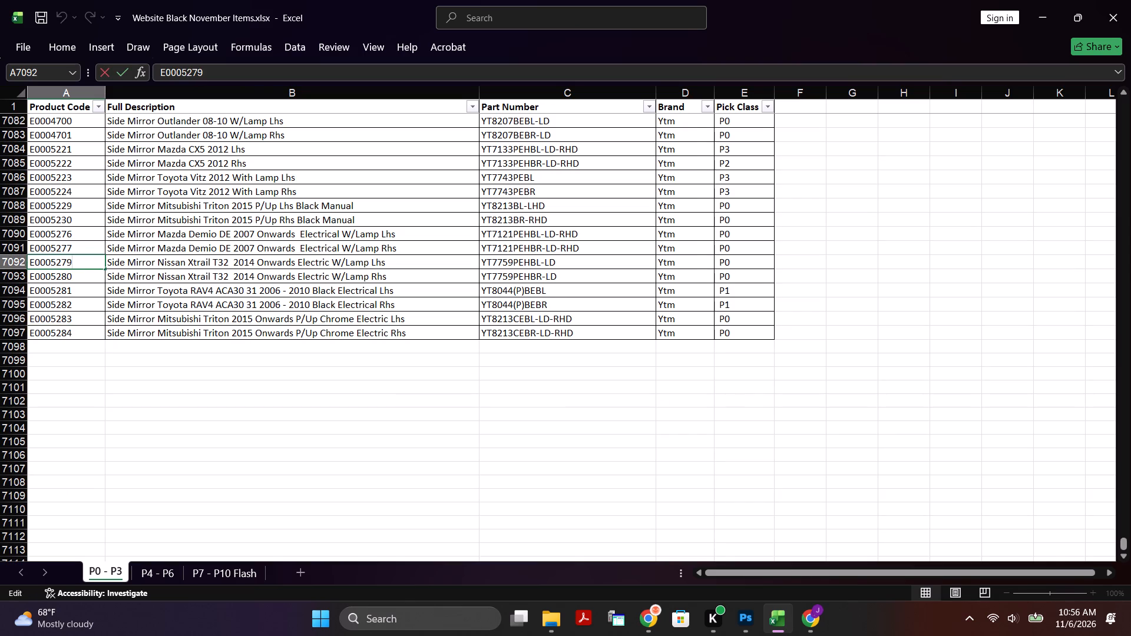
scroll(72, 259, up, 4)
double_click(52, 304)
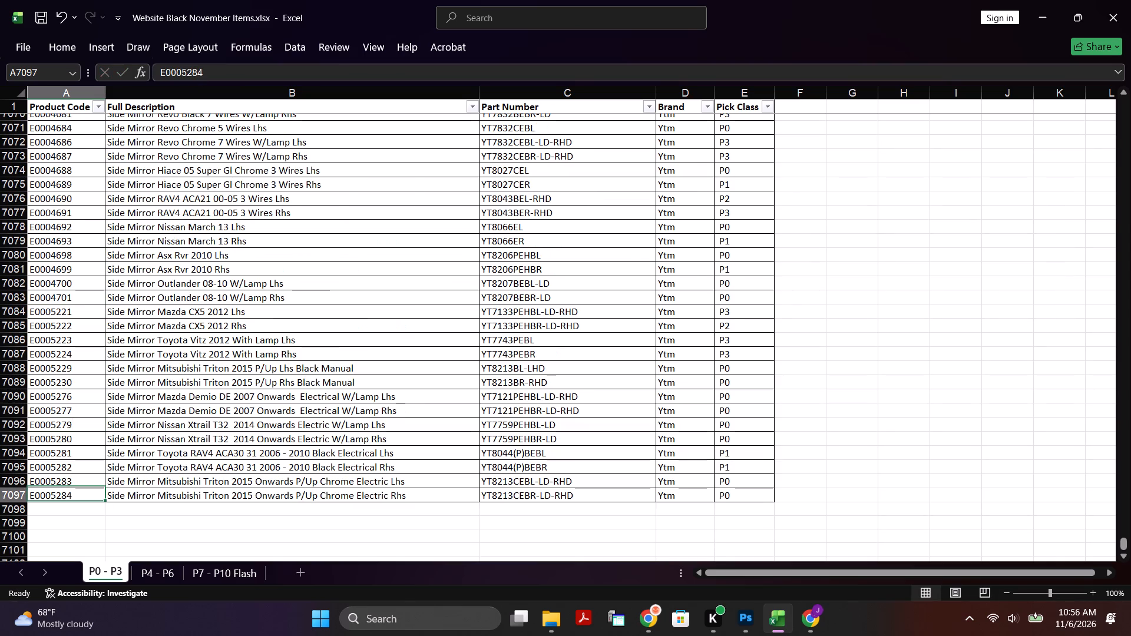
click(69, 289)
double_click(74, 299)
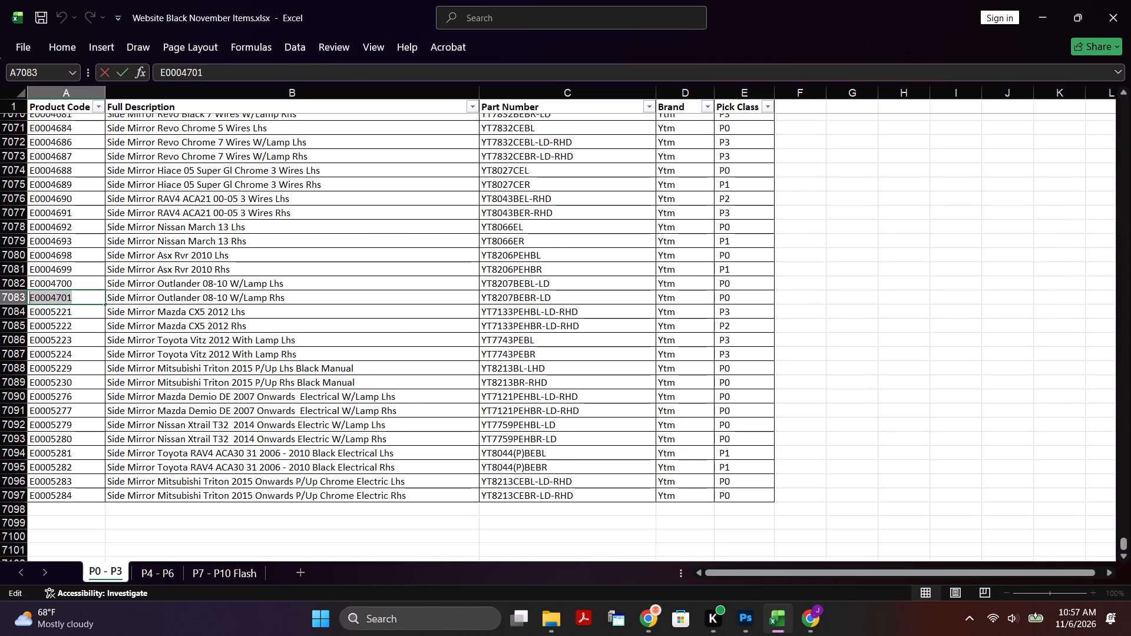
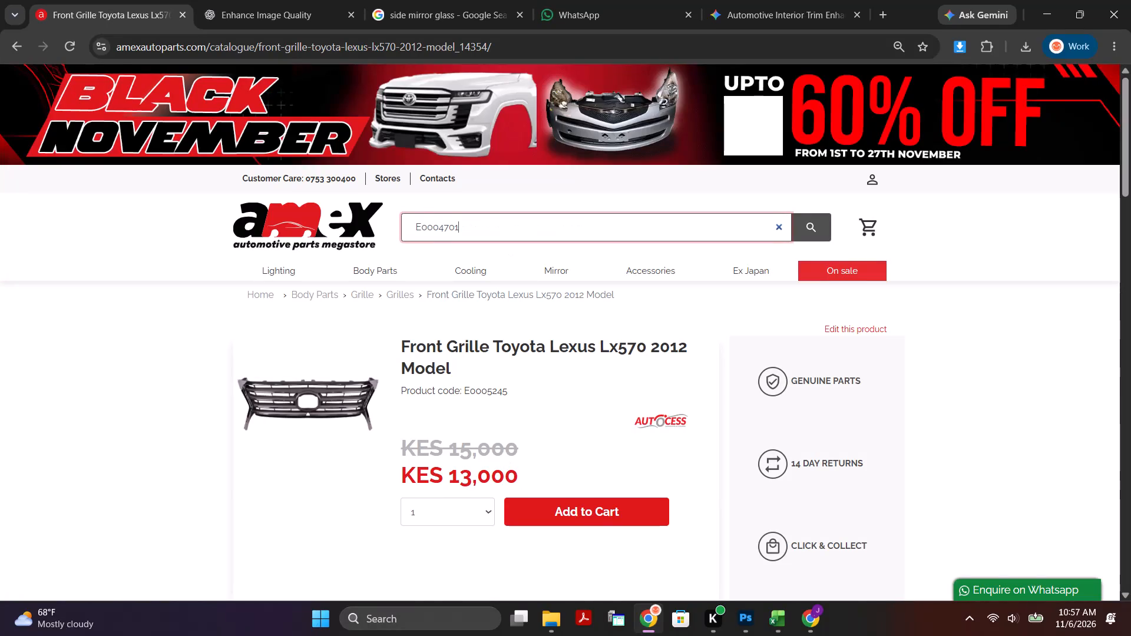
click(827, 234)
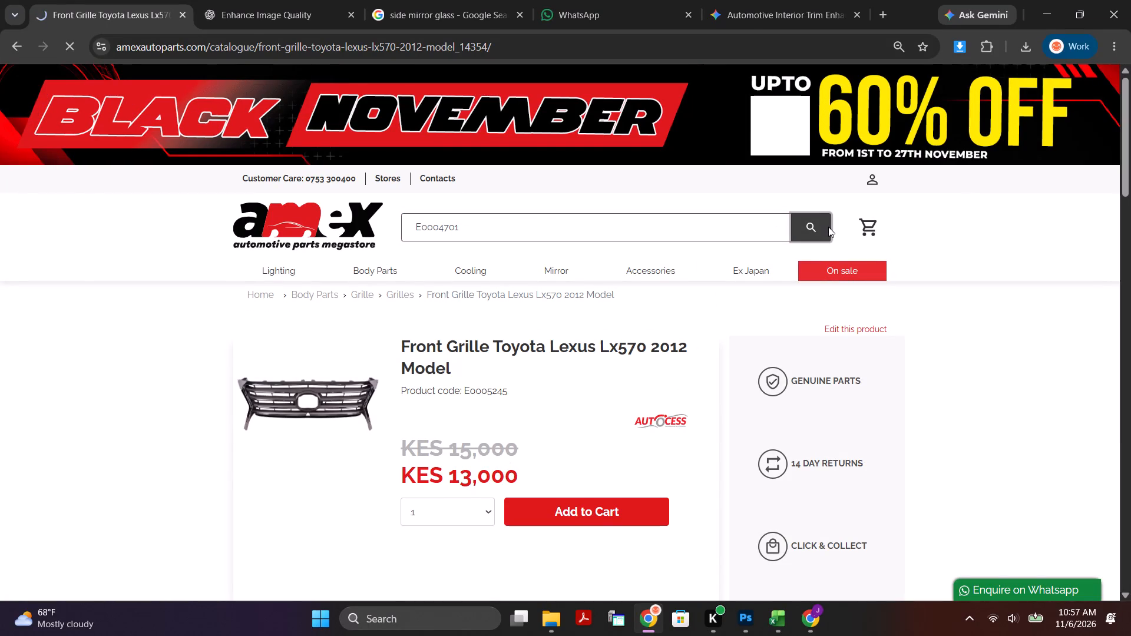
click(504, 506)
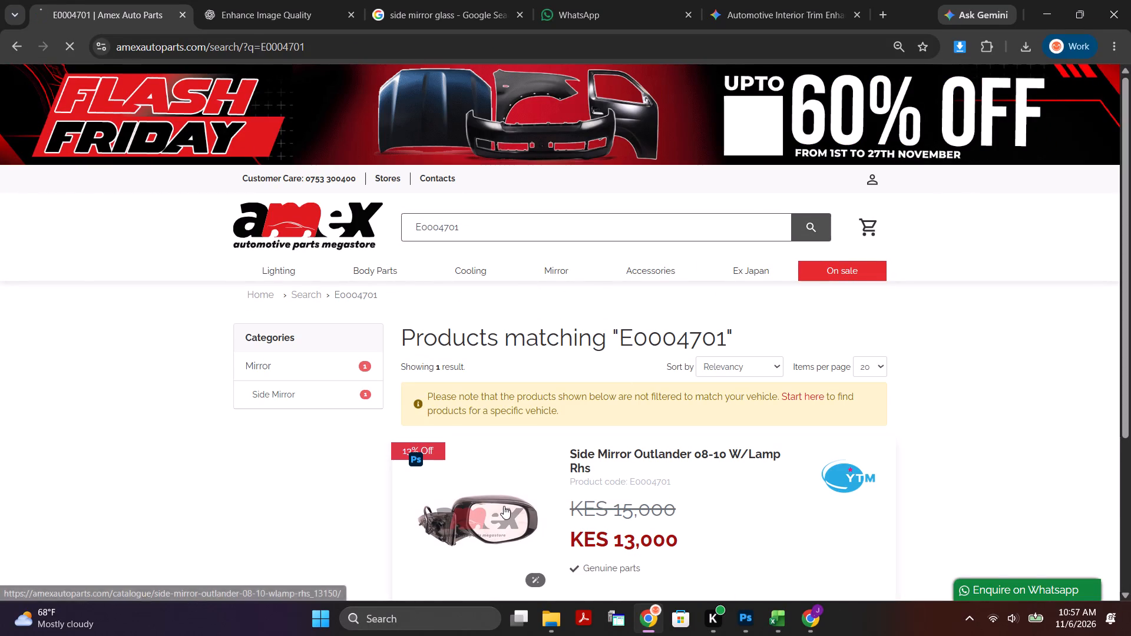
click(335, 414)
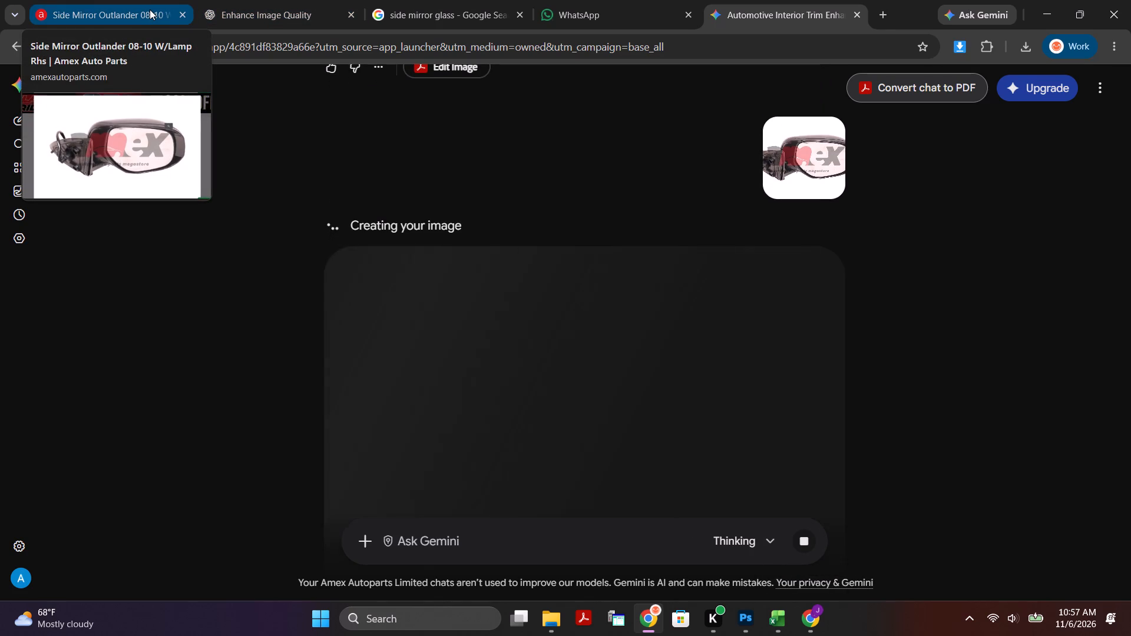
Copy "Outlander 08-10 W/Lamp" from the product page title and replace the E0004689 copy artboard's description with it in Photoshop.
click(150, 9)
click(114, 296)
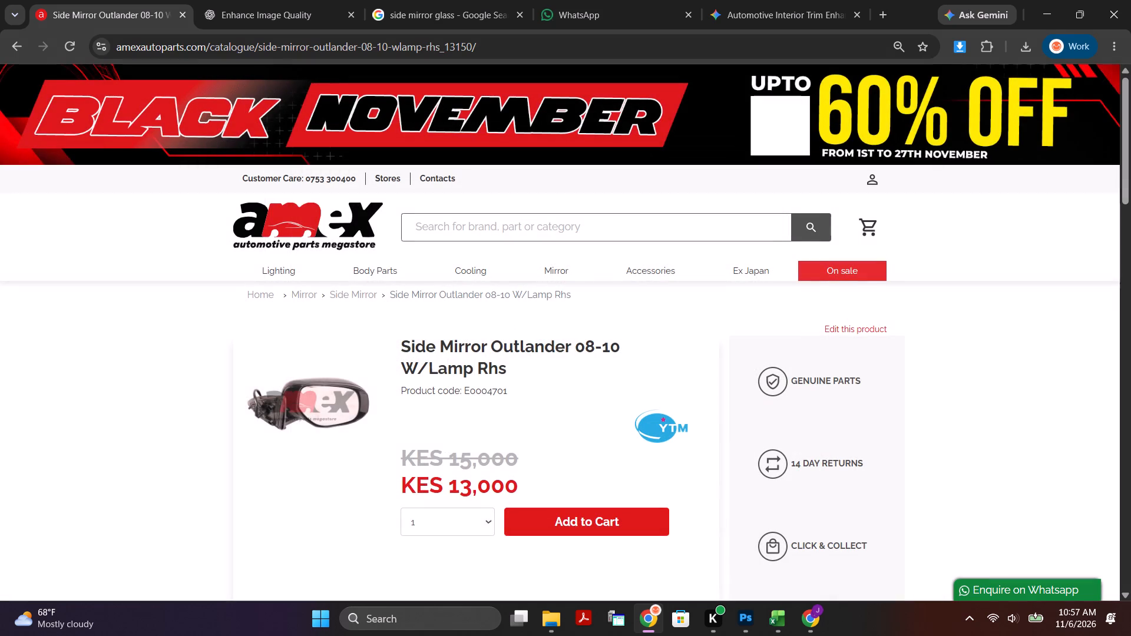
drag(495, 346, 574, 347)
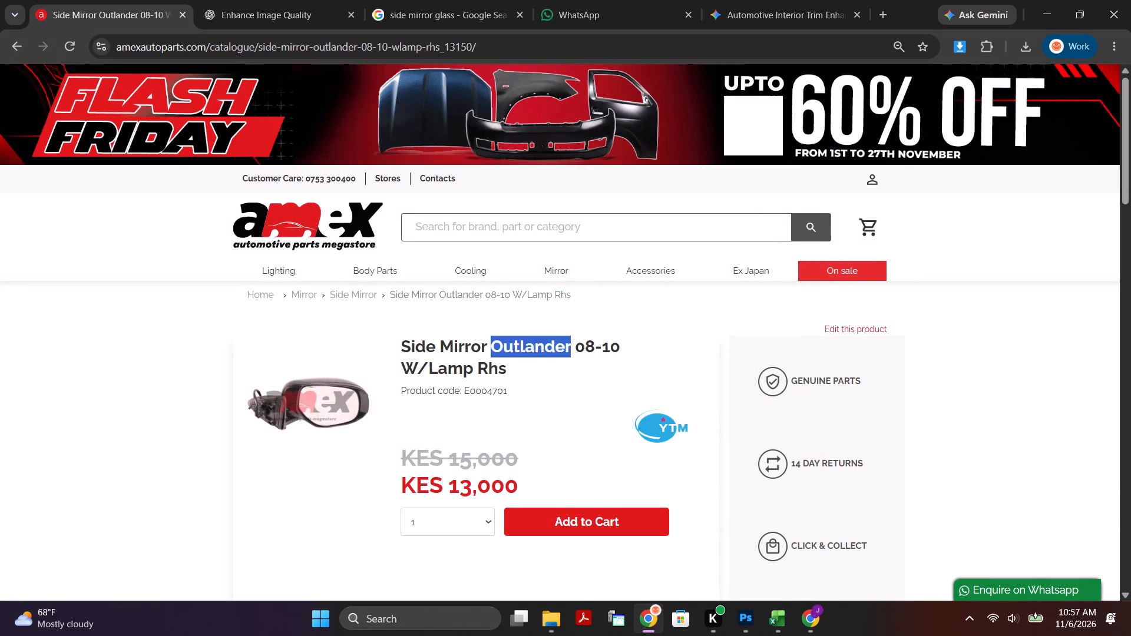
drag(574, 347, 472, 362)
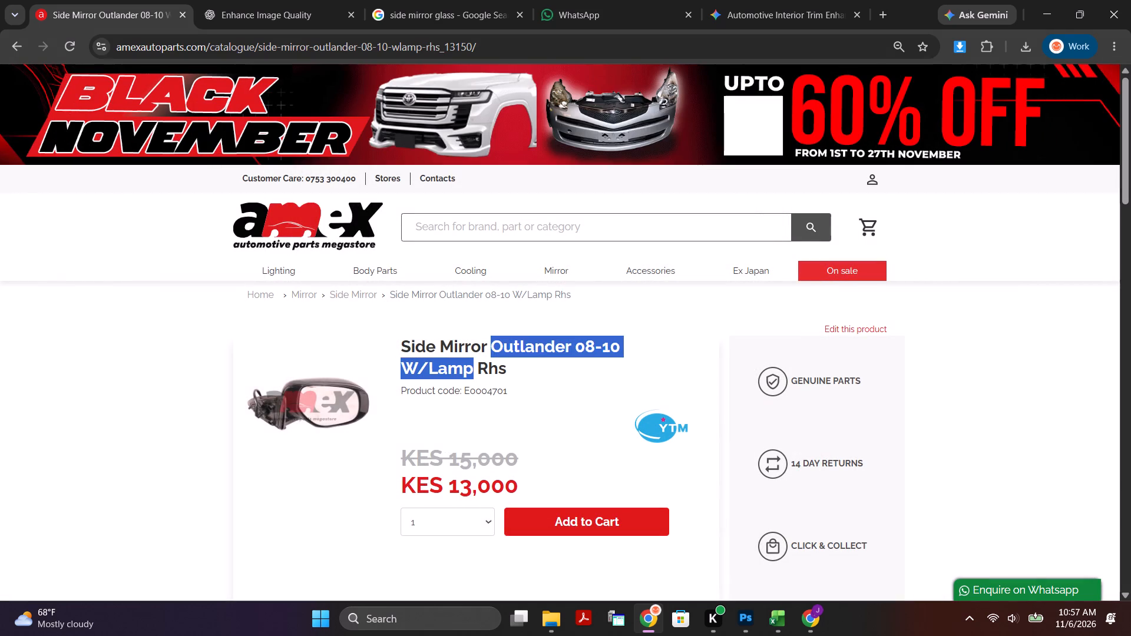
key(ctrl+c)
scroll(482, 359, up, 1)
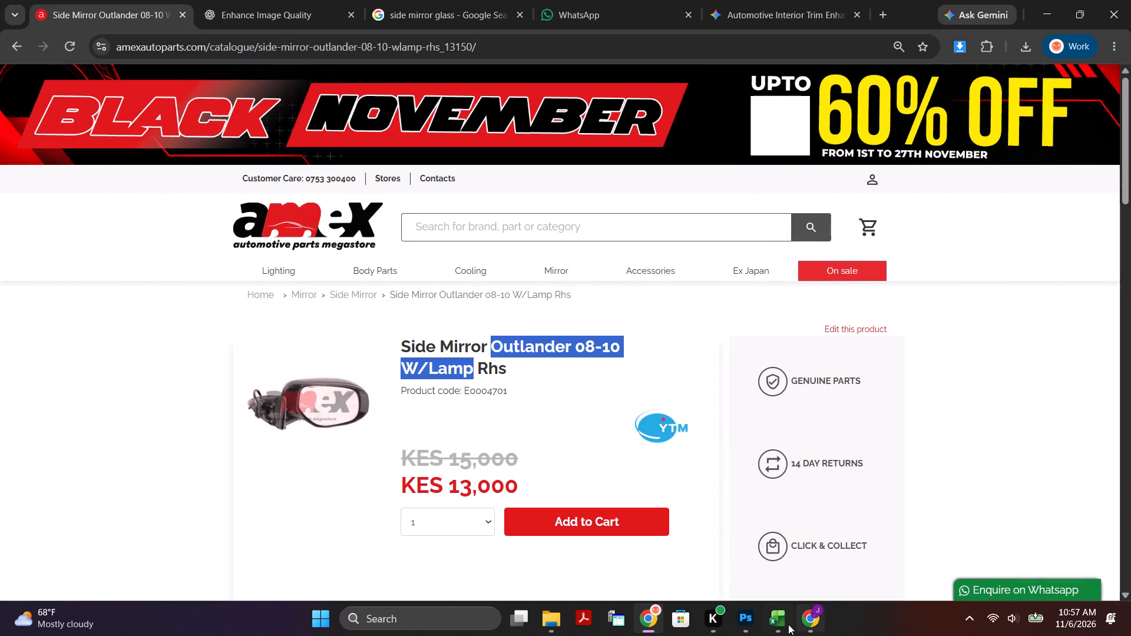
click(744, 618)
click(641, 276)
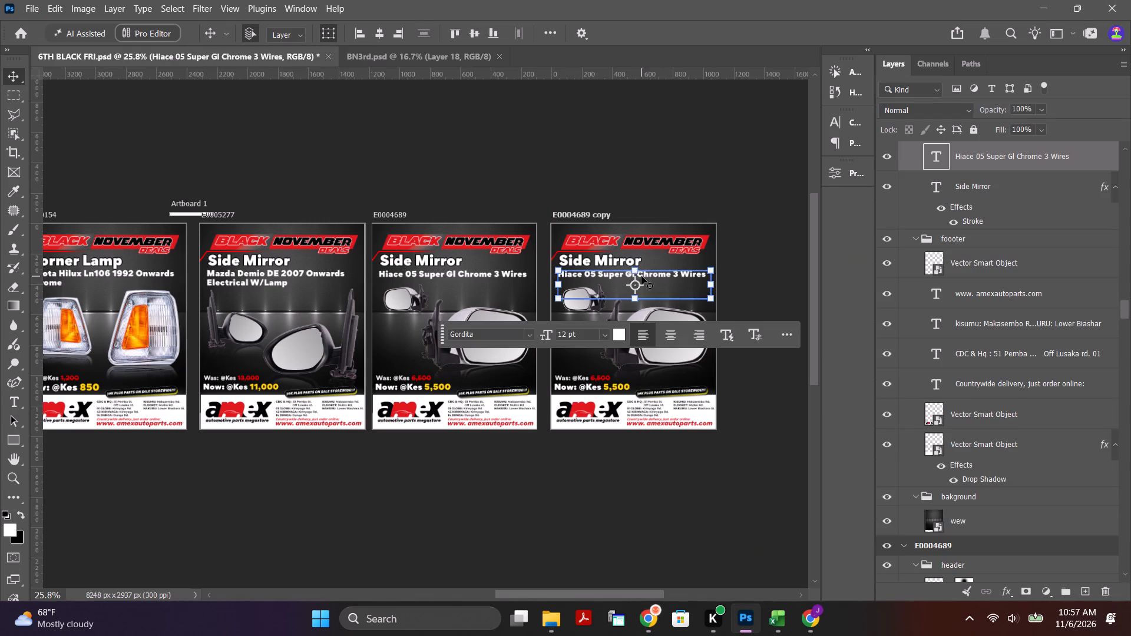
triple_click(641, 276)
triple_click(652, 274)
triple_click(652, 274)
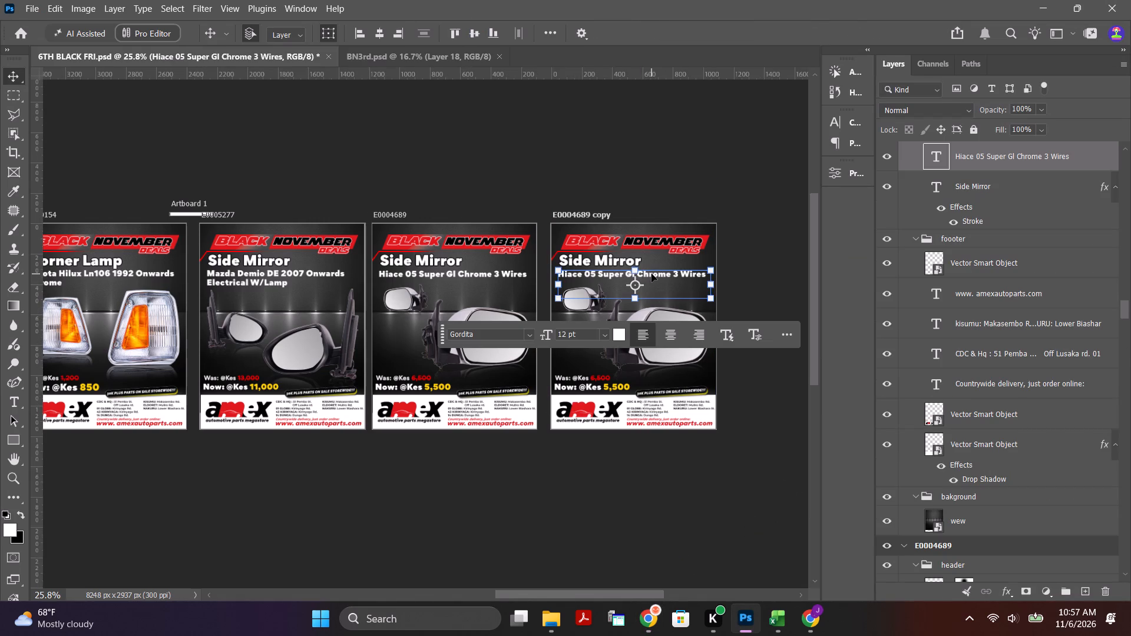
triple_click(656, 274)
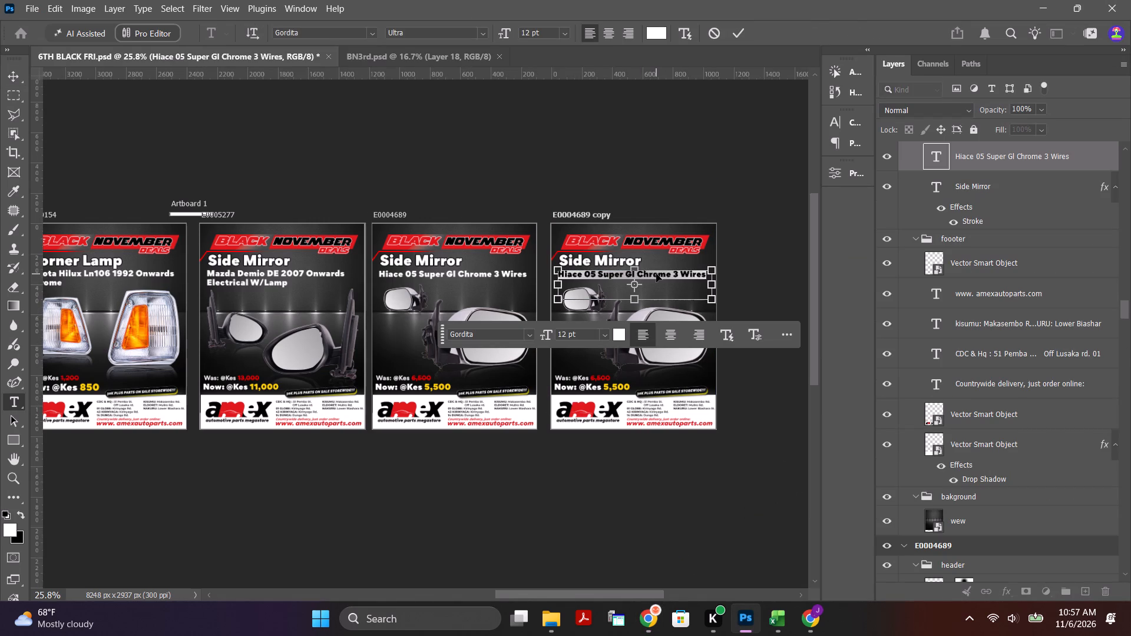
key(ctrl+v)
click(744, 31)
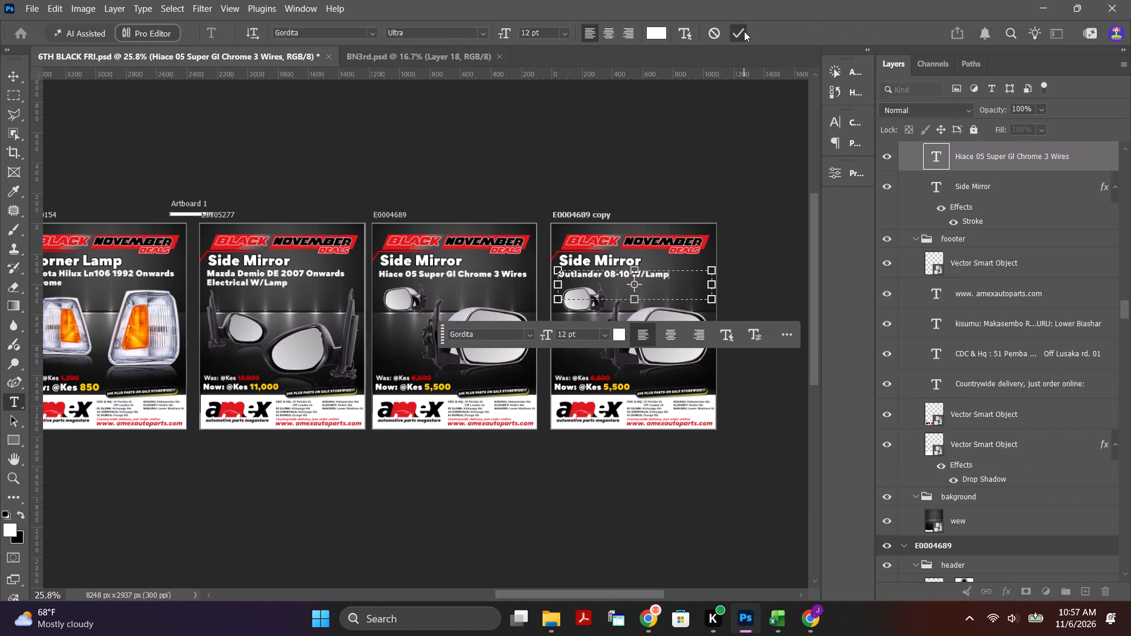
click(739, 118)
Set the Side Mirror heading on the E0004689 copy artboard to 18 pt.
ctrl+scroll(668, 279, up, 3)
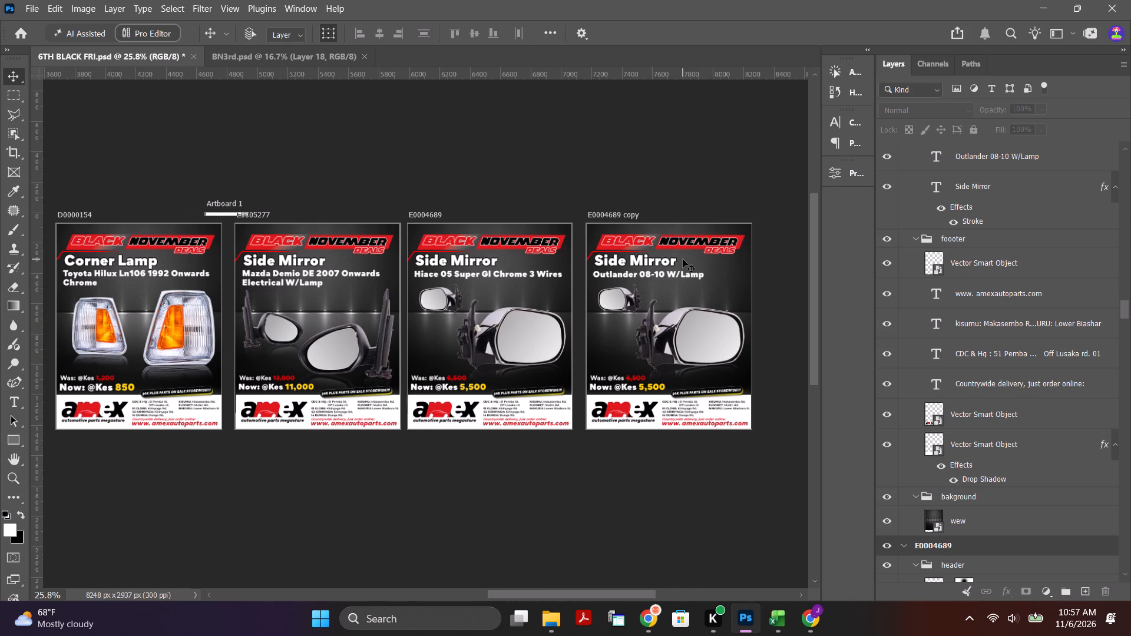
alt+scroll(683, 254, up, 9)
click(629, 277)
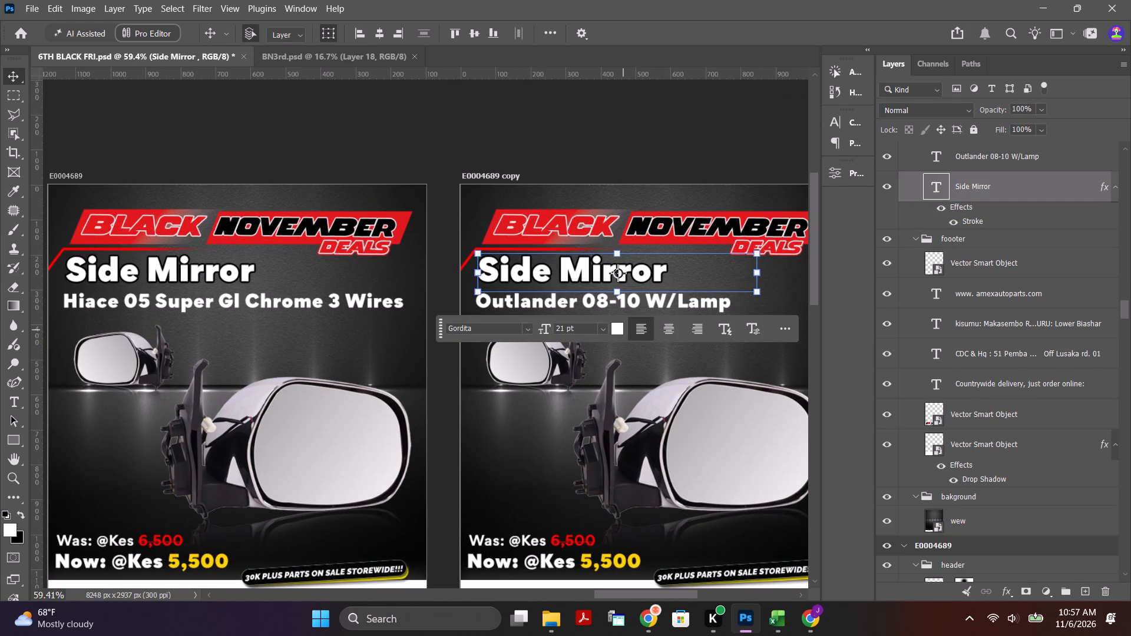
drag(575, 327, 536, 328)
text(18)
key(Return)
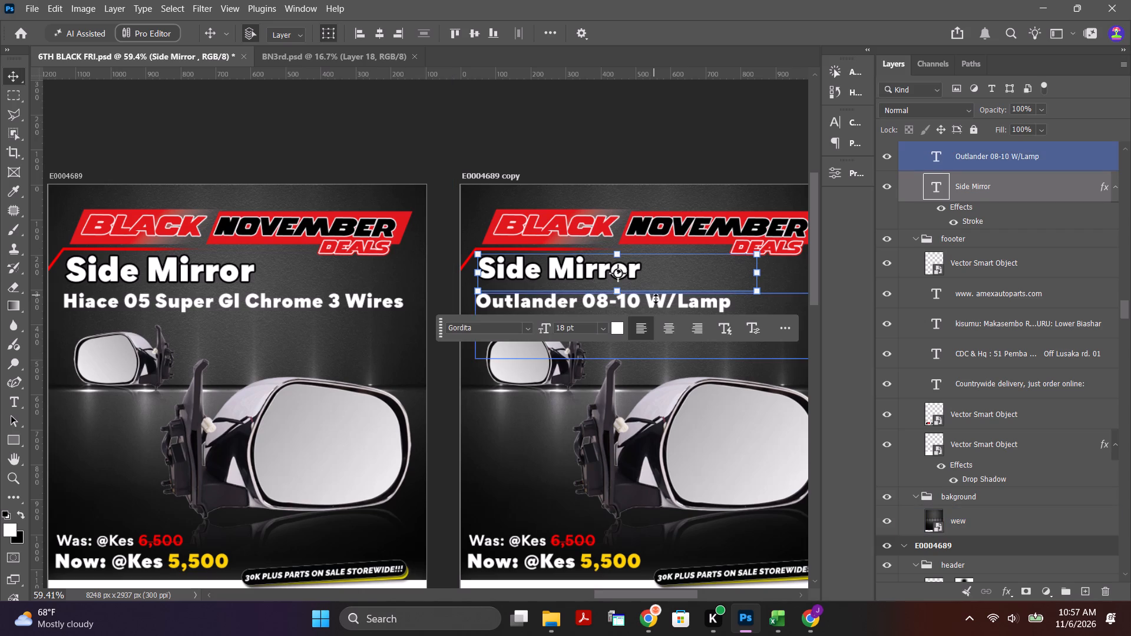
click(656, 299)
triple_click(666, 302)
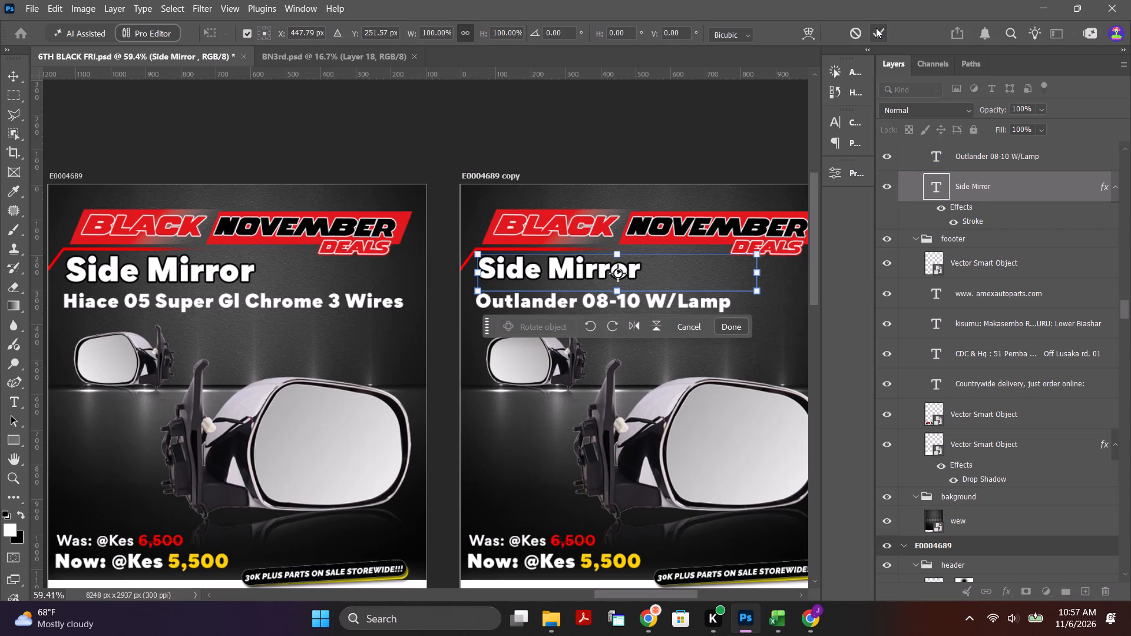
click(876, 28)
click(676, 154)
Set the Outlander 08-10 W/Lamp description text to 15 pt on the E0004689 copy artboard.
double_click(627, 309)
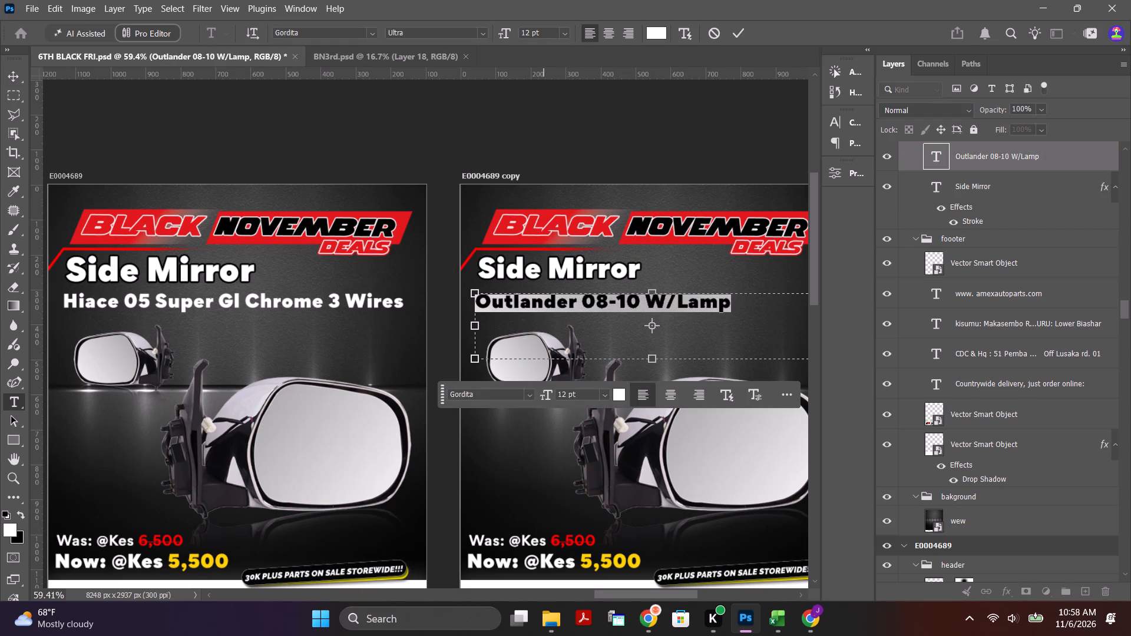
click(502, 32)
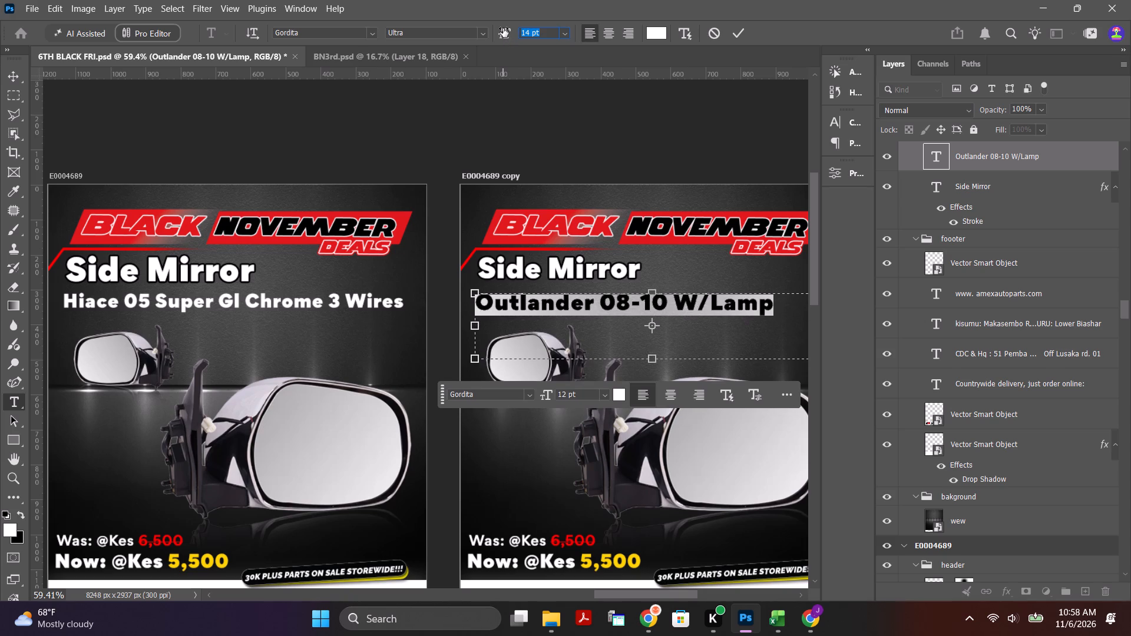
drag(544, 32, 497, 37)
text(15)
key(Return)
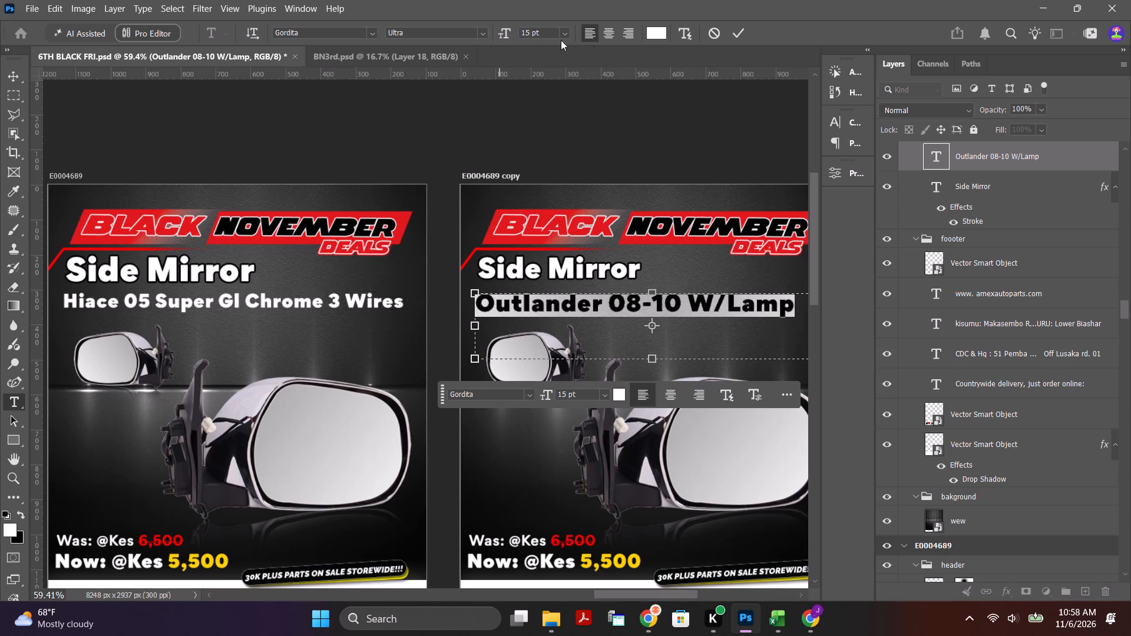
click(740, 33)
click(674, 125)
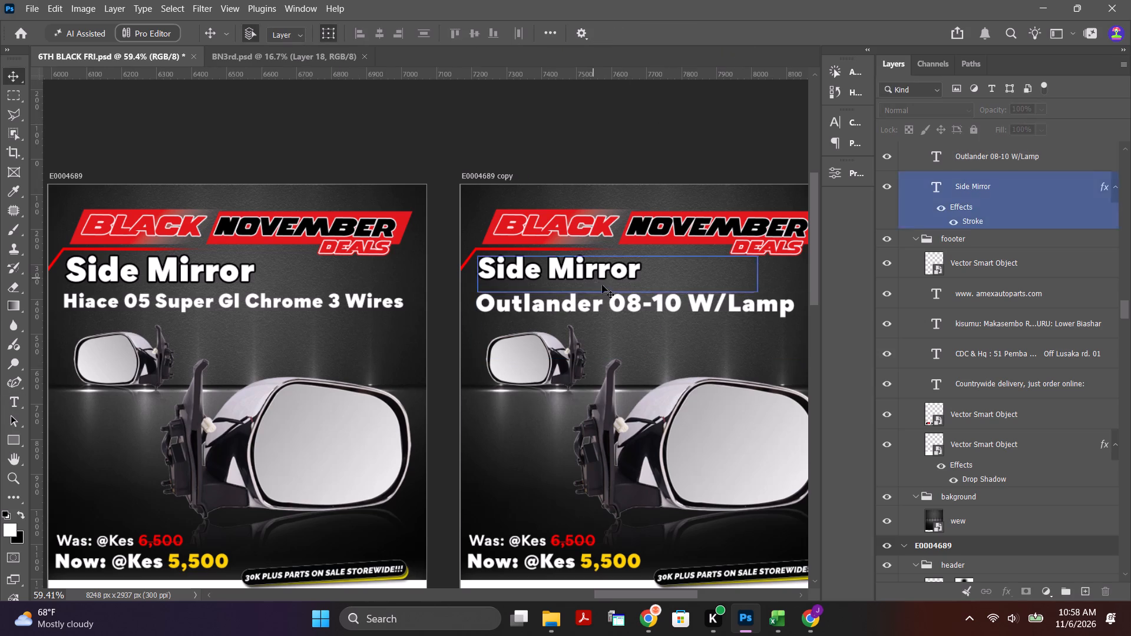
Nudge the Outlander 08-10 W/Lamp description upward so it sits closer beneath the Side Mirror heading.
click(608, 299)
key(Up)
key(Up)
key(Up)
key(Up)
key(Up)
key(Up)
key(Up)
key(Up)
key(Up)
key(Up)
key(Up)
key(Up)
key(Up)
key(Up)
key(Up)
key(Up)
key(Up)
key(Up)
key(Up)
key(Up)
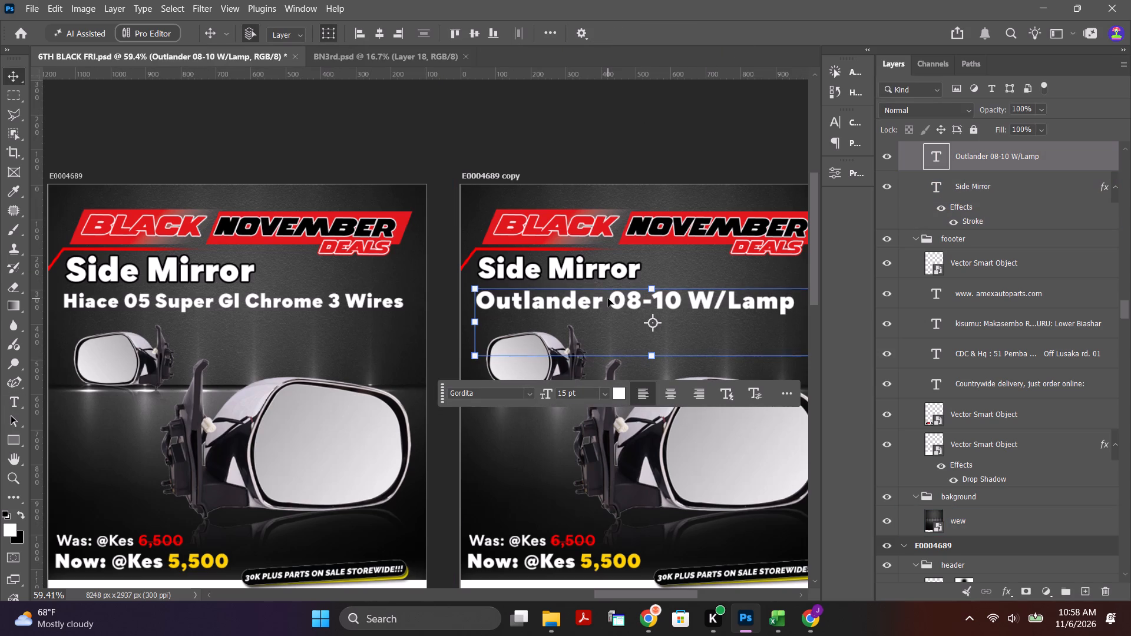
key(Down)
key(Down)
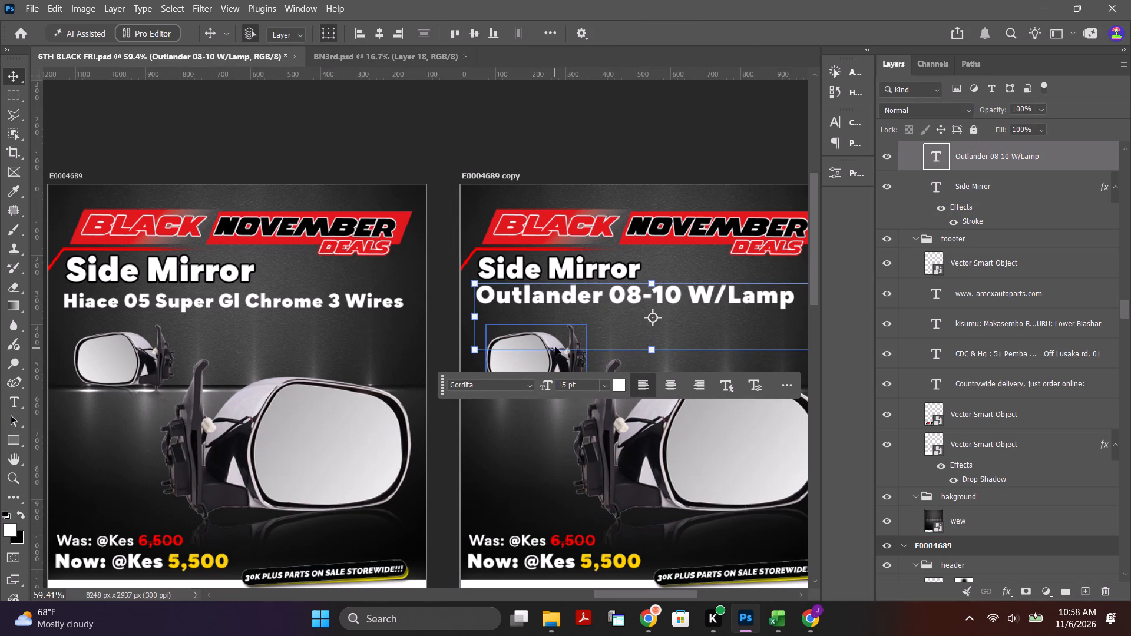
key(Down)
key(Down)
click(635, 118)
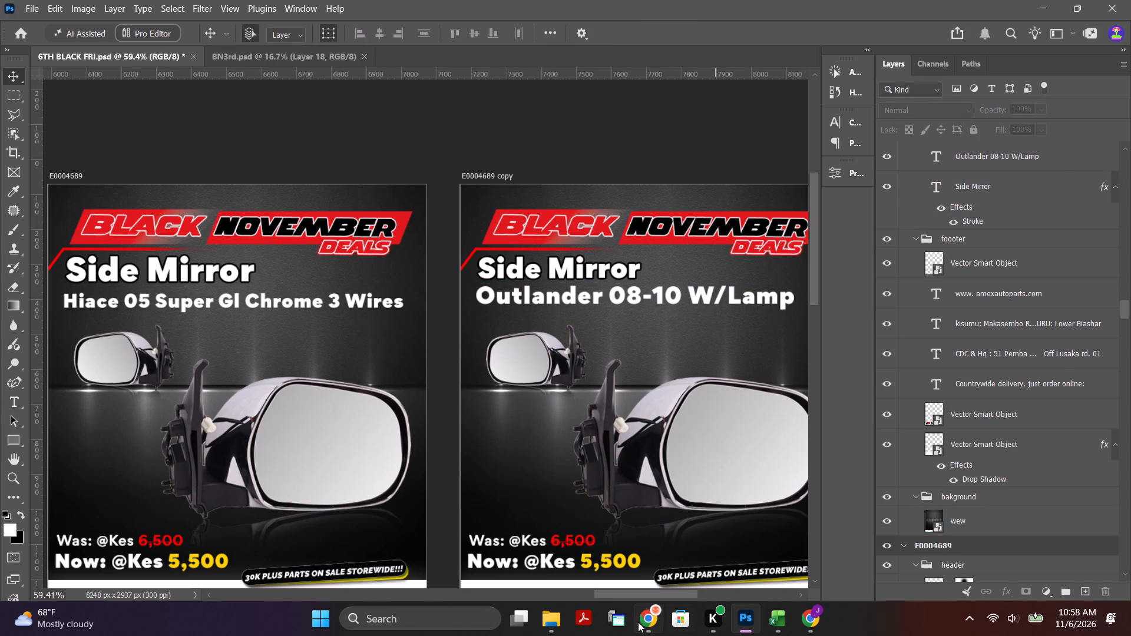
Copy the struck-out price 15,000 from the product page in Chrome and paste it over the Was price on the E0004689 copy artboard.
click(646, 618)
click(560, 412)
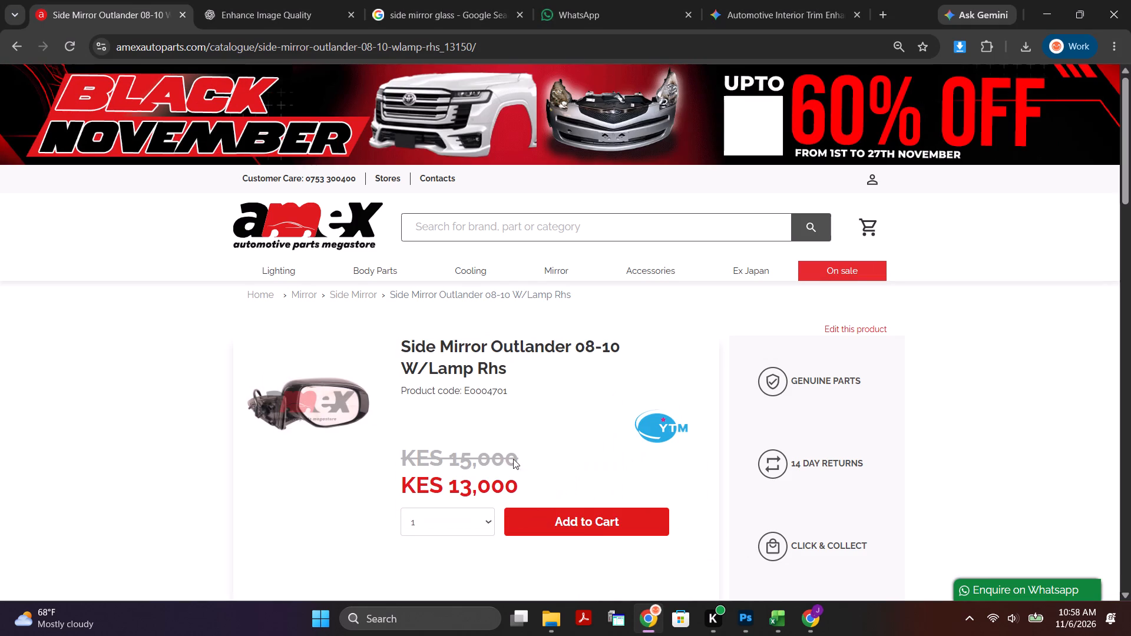
drag(451, 460, 523, 460)
key(ctrl+c)
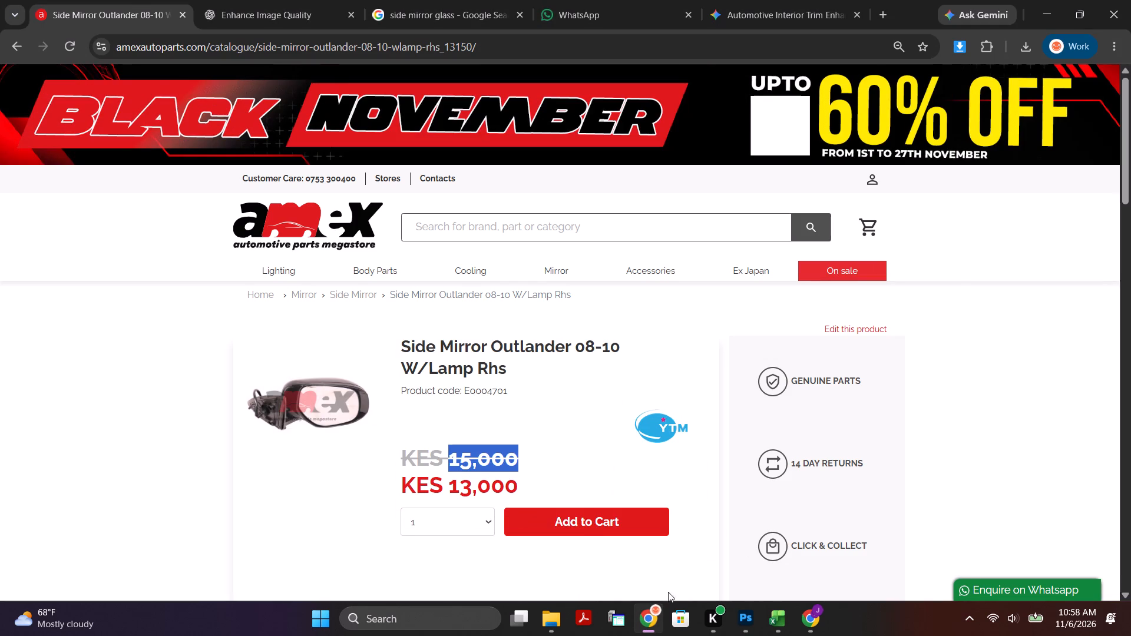
click(741, 625)
scroll(585, 509, down, 5)
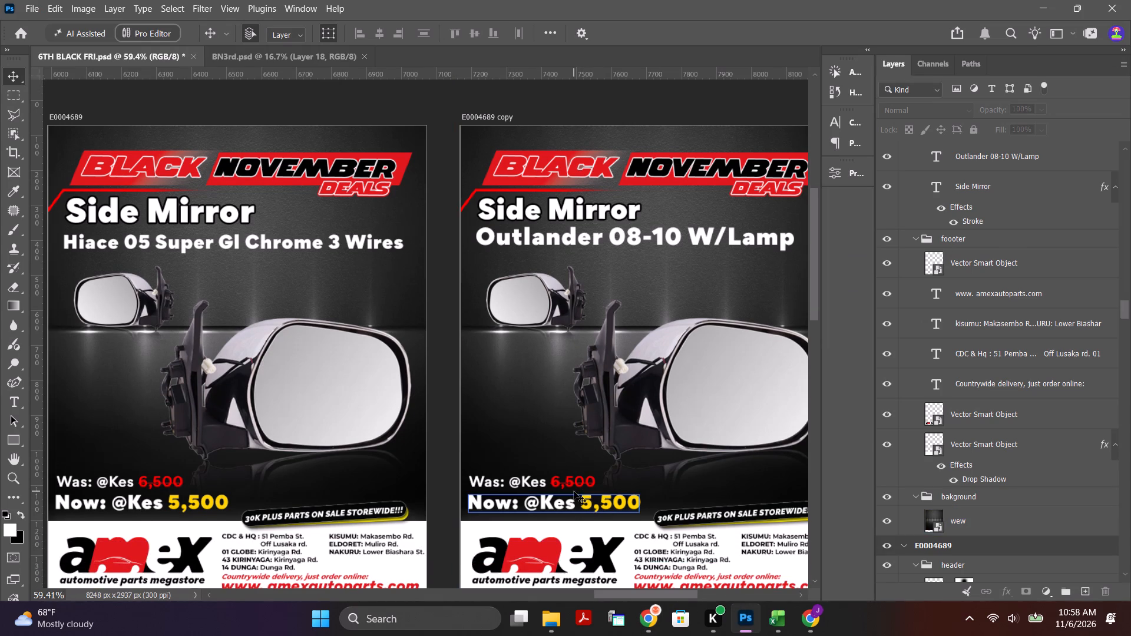
double_click(574, 485)
click(574, 485)
click(554, 483)
drag(554, 483, 581, 485)
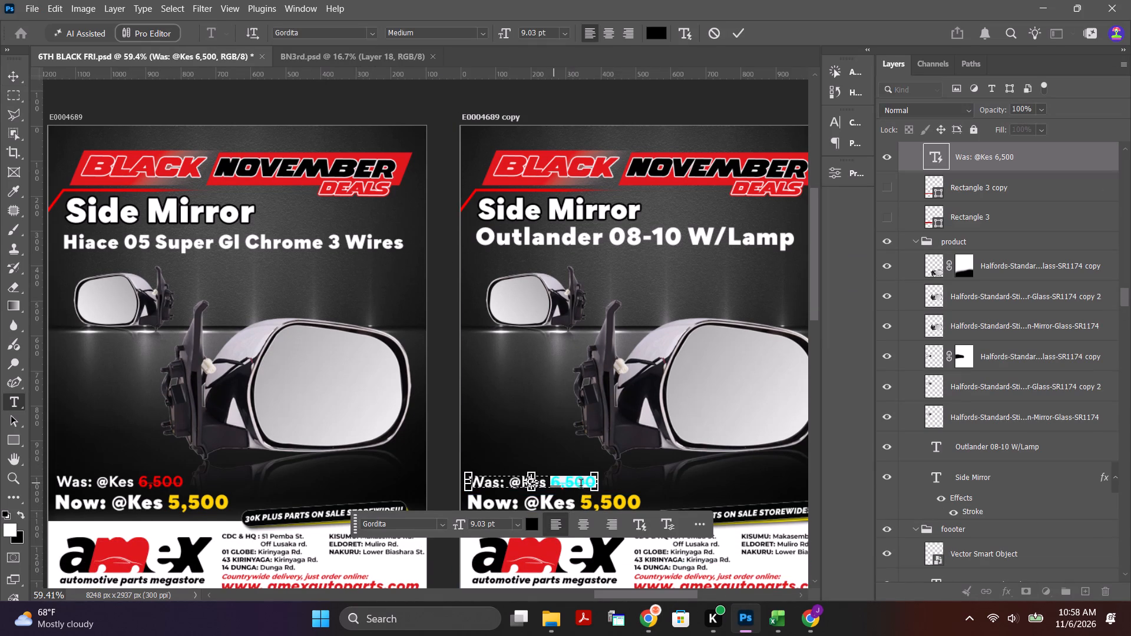
drag(581, 485, 640, 493)
key(ctrl+v)
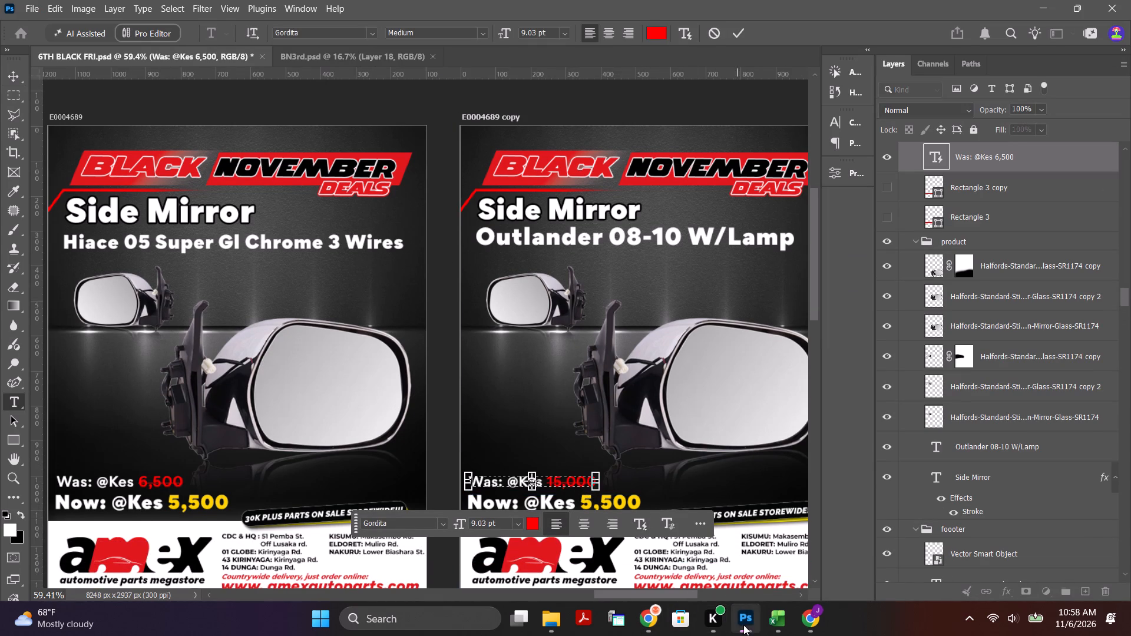
Copy the sale price 13,000 from the product page in Chrome and paste it over the Now price on the E0004689 copy artboard.
click(647, 612)
click(514, 486)
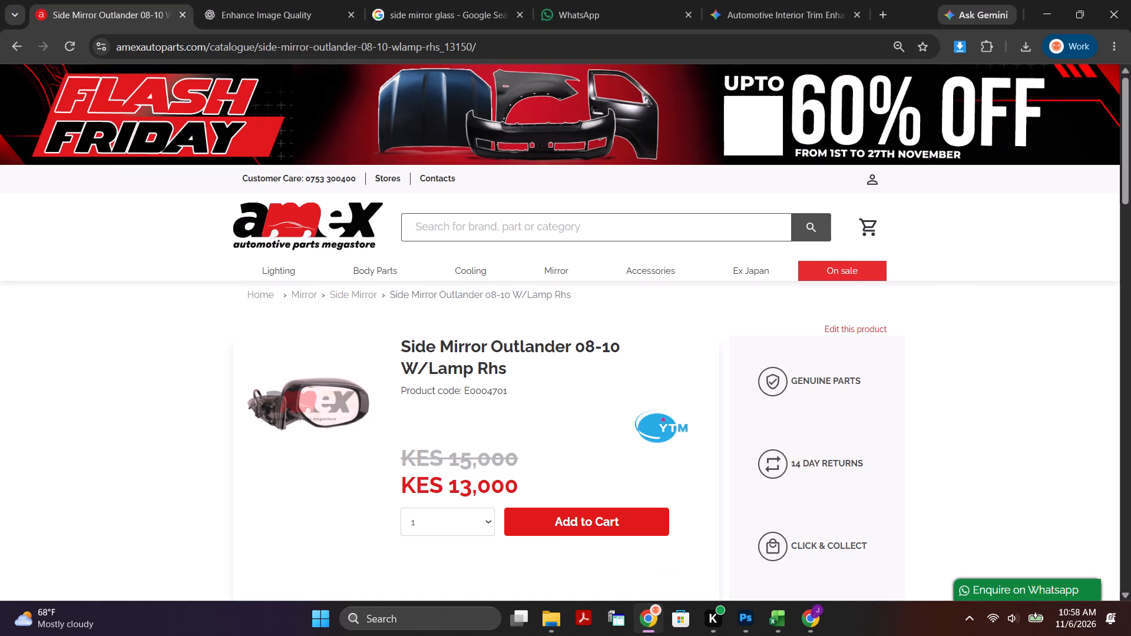
drag(451, 486, 534, 496)
key(ctrl+c)
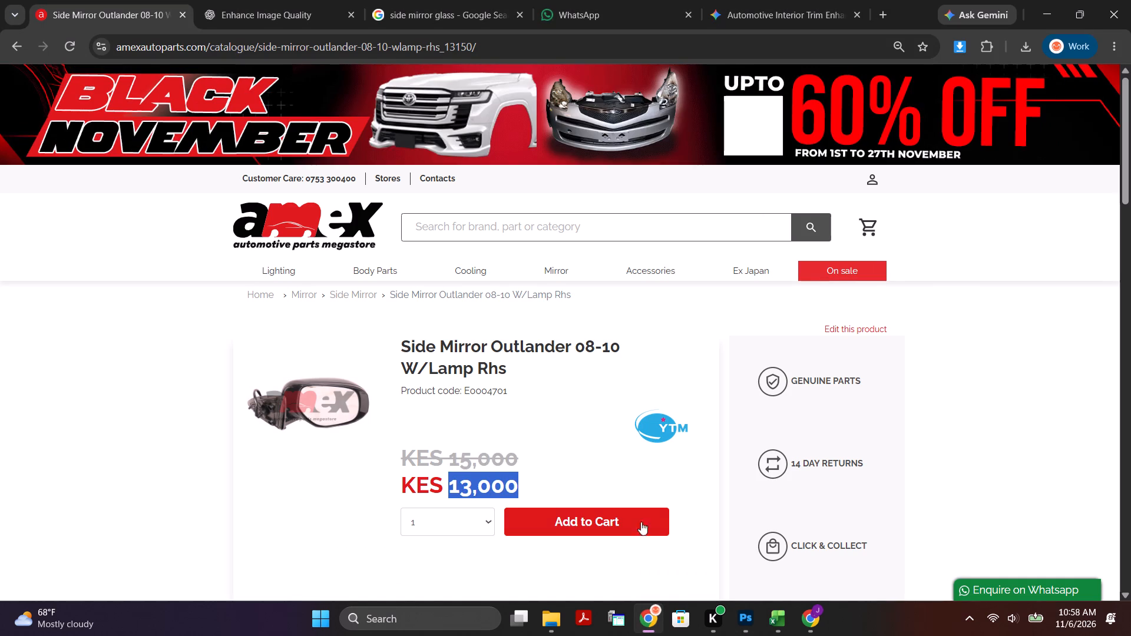
click(748, 619)
click(590, 505)
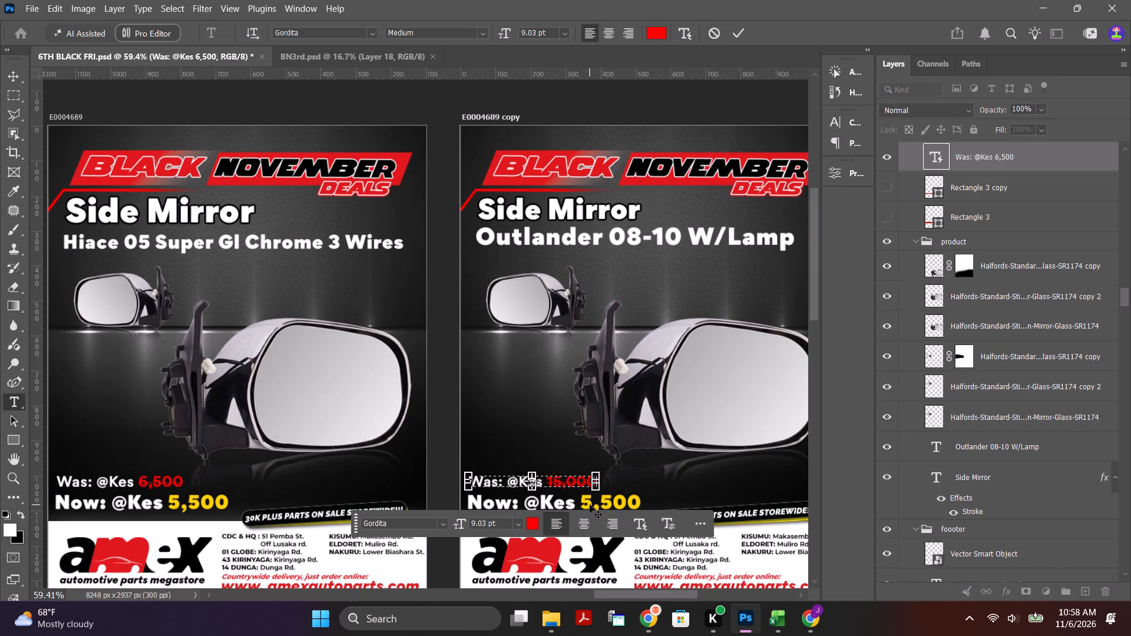
click(738, 29)
click(728, 107)
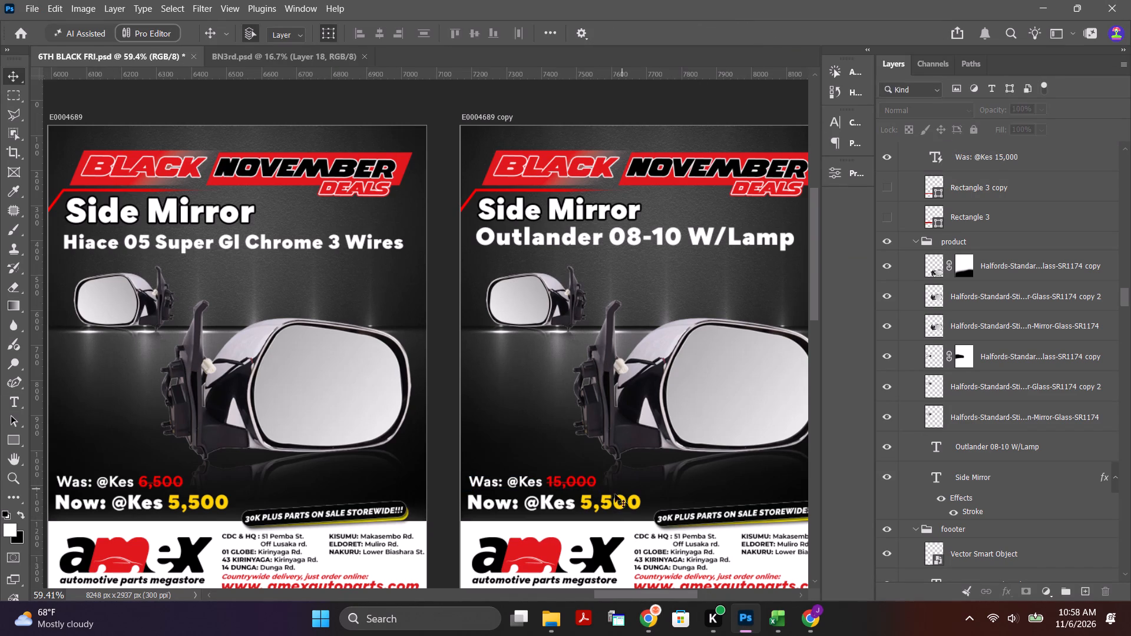
double_click(611, 500)
click(607, 504)
drag(583, 505, 667, 503)
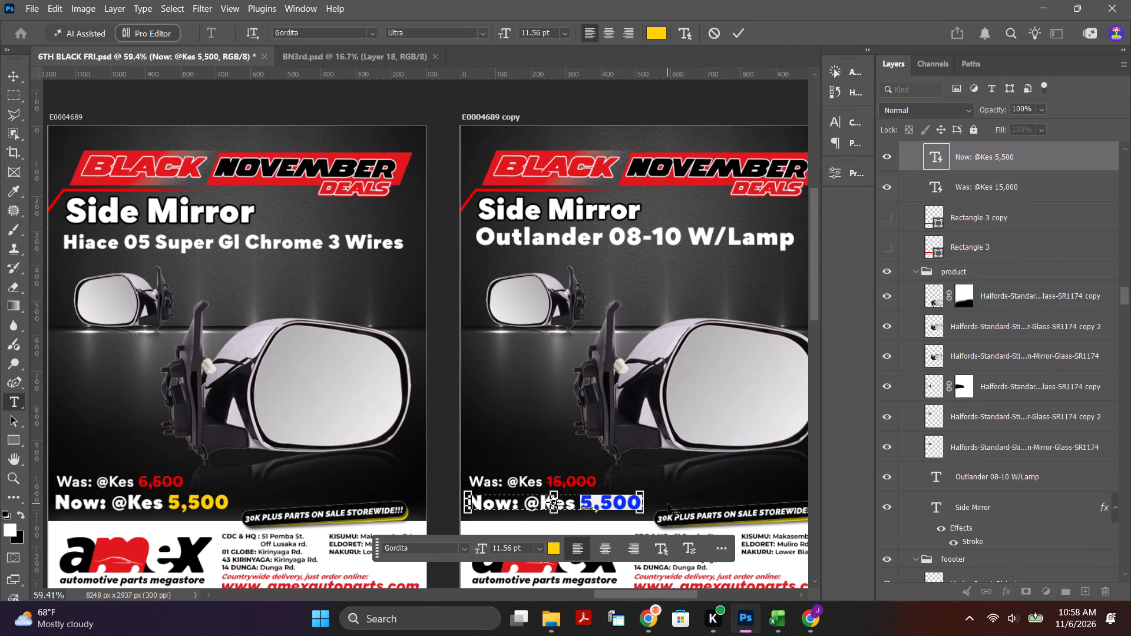
key(ctrl+v)
click(732, 29)
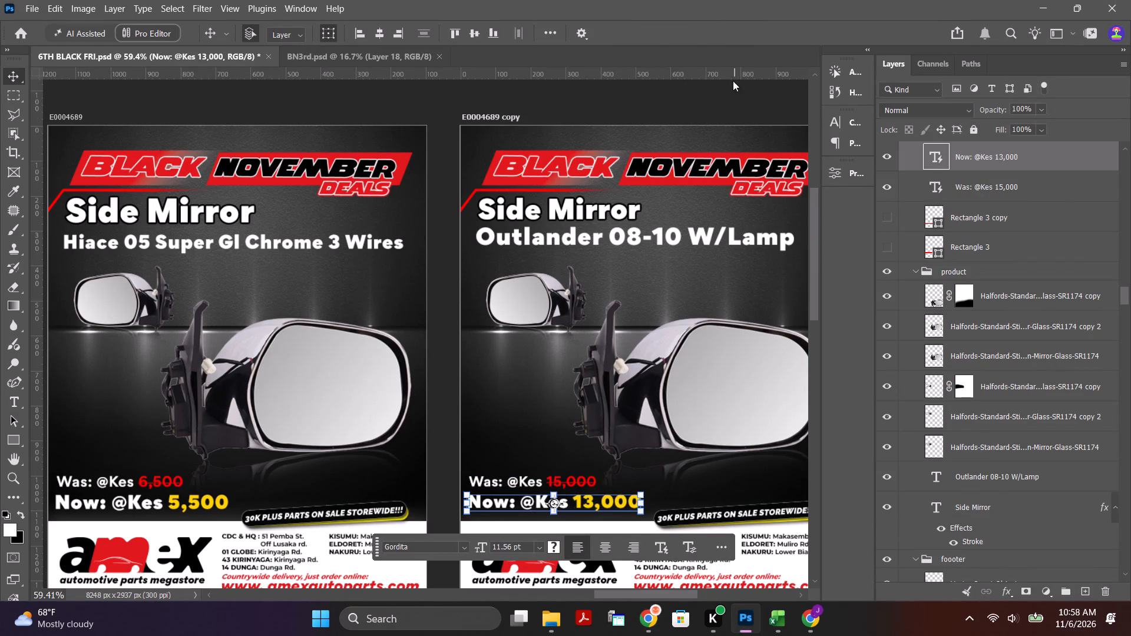
click(712, 99)
alt+scroll(547, 425, down, 8)
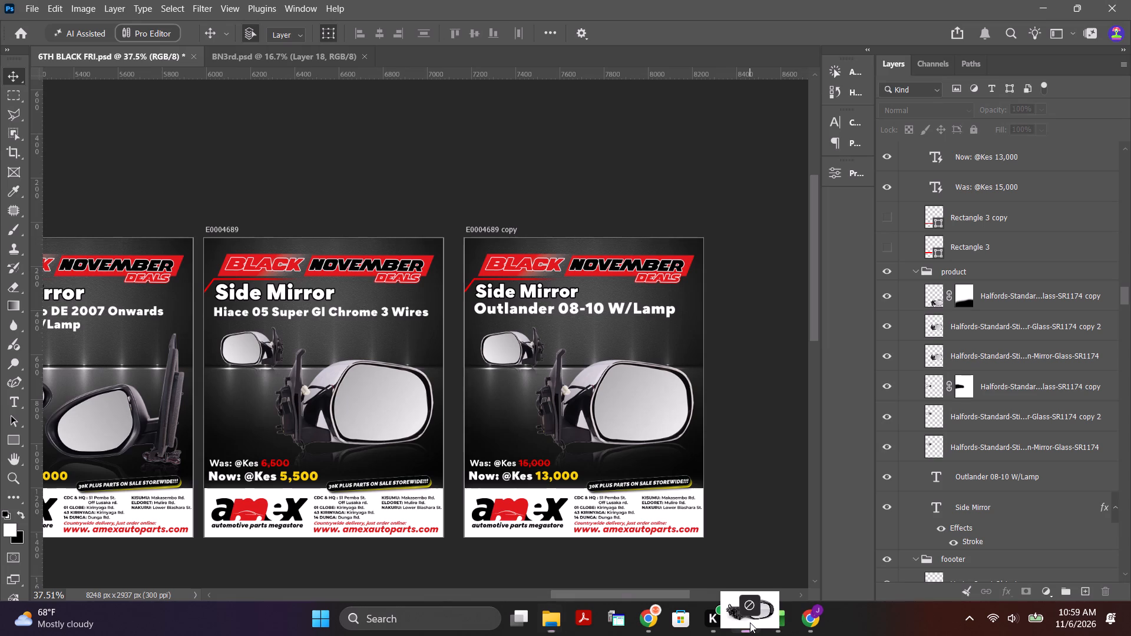
drag(750, 622, 595, 383)
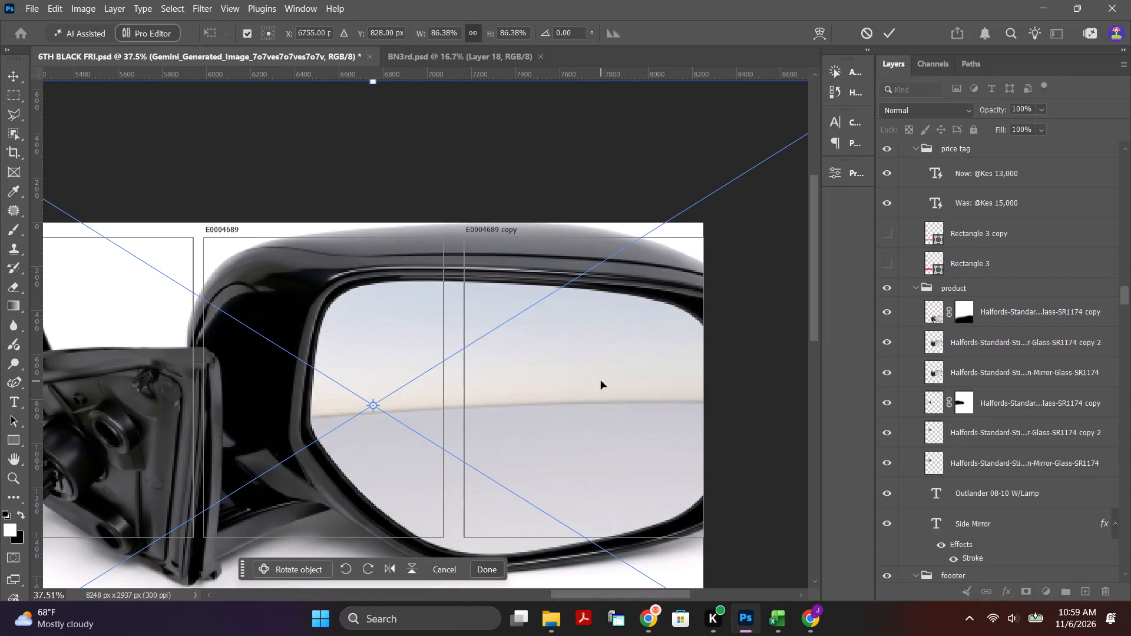
alt+scroll(621, 401, down, 14)
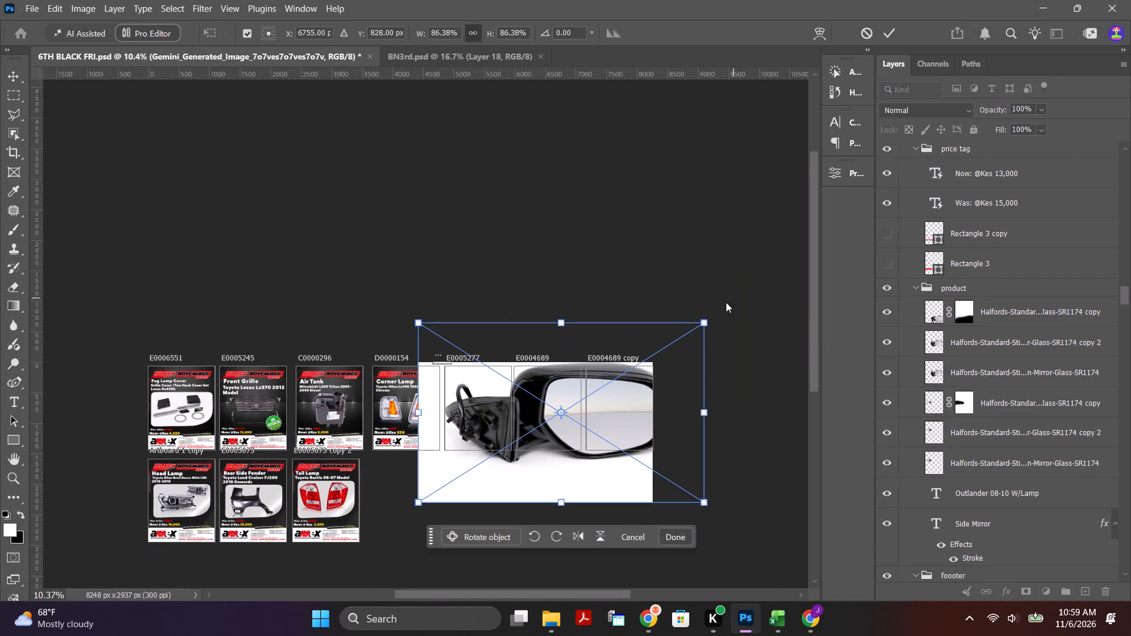
click(706, 320)
alt+drag(706, 320, 641, 422)
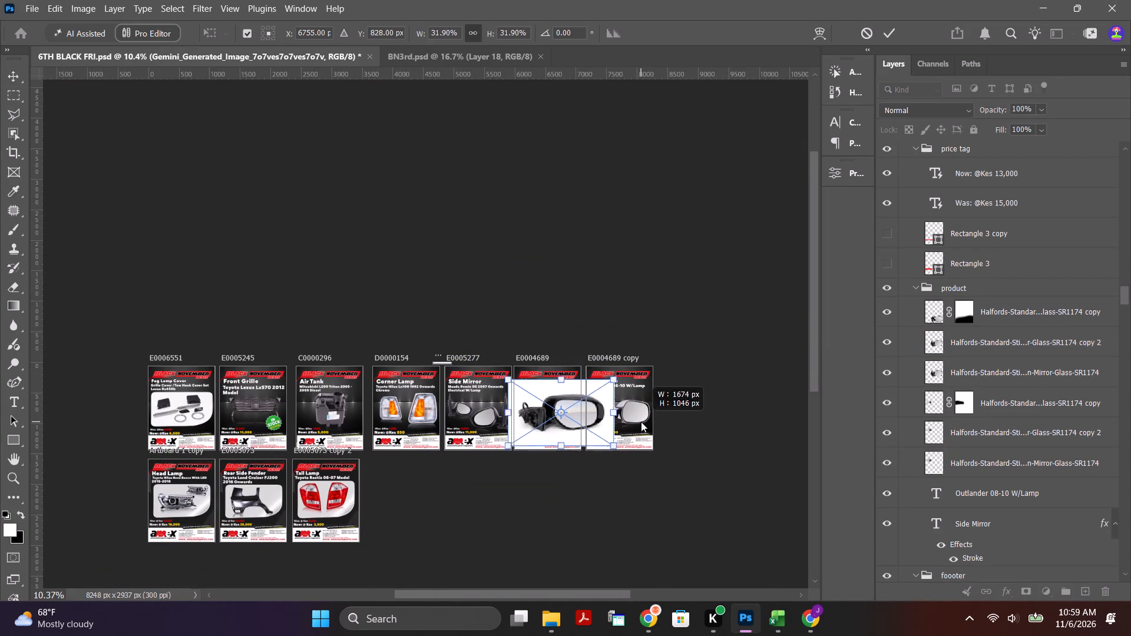
alt+drag(641, 422, 633, 433)
alt+scroll(639, 435, up, 13)
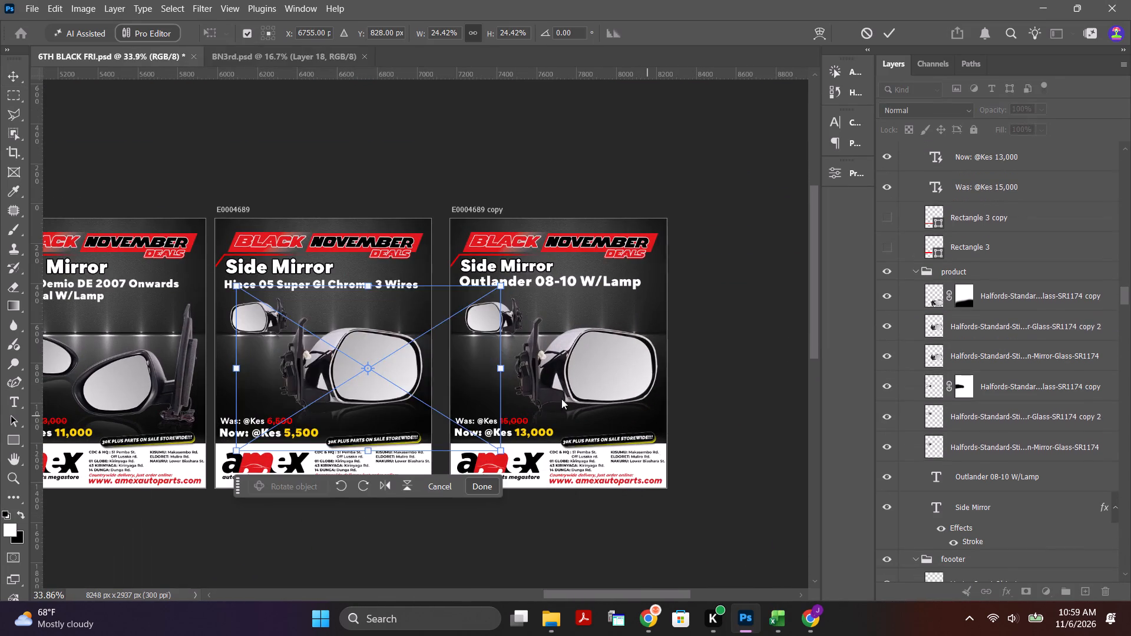
drag(337, 366, 465, 375)
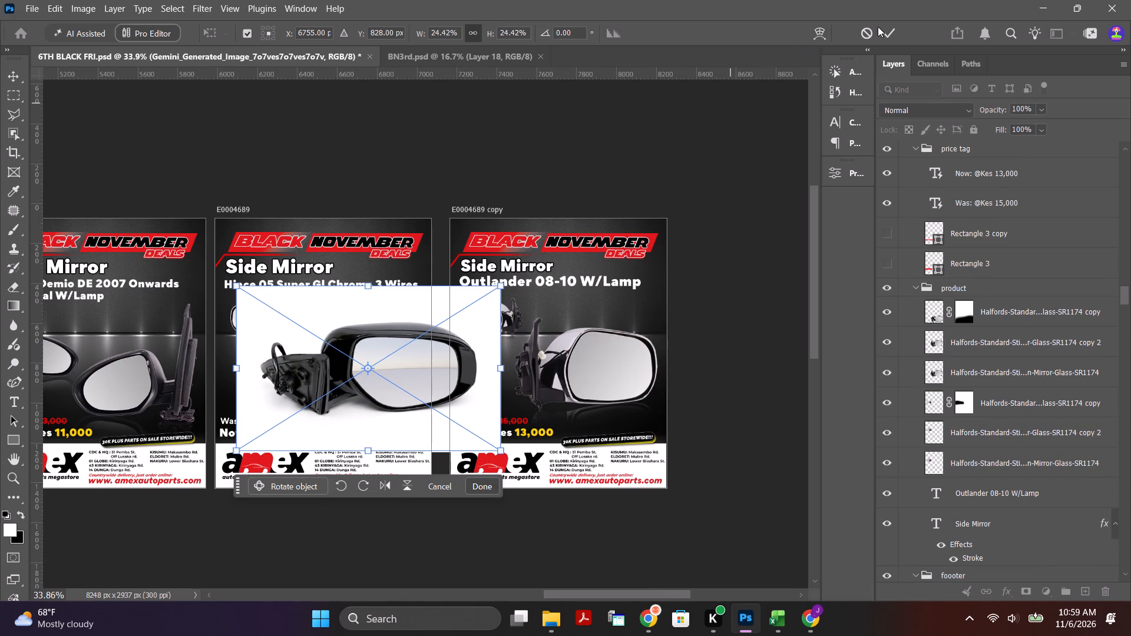
click(891, 31)
click(822, 190)
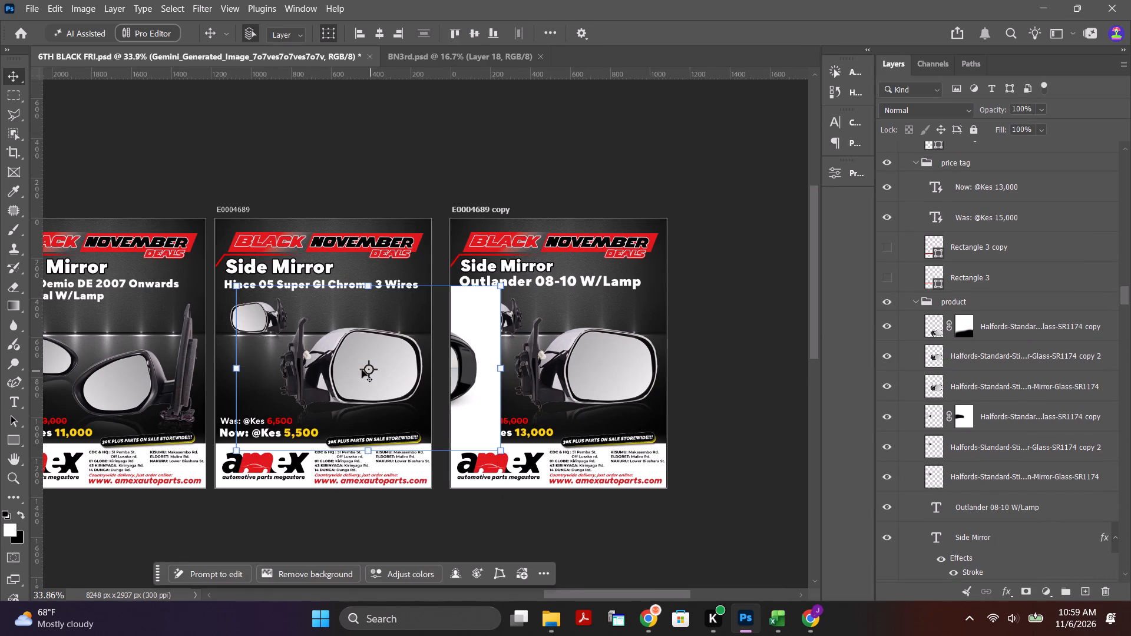
Move the placed Gemini mirror picture fully onto the E0004689 copy artboard, over the old mirrors.
click(361, 367)
drag(391, 364, 570, 343)
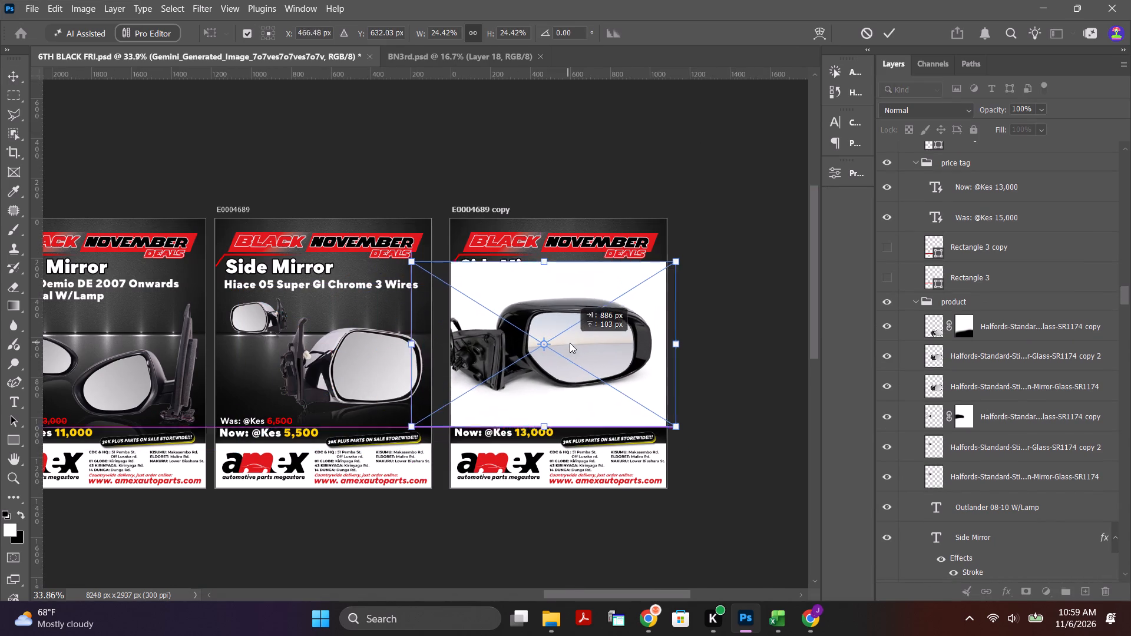
drag(570, 343, 574, 343)
Delete the top four Halfords mirror layers from the product group of the E0004689 copy artboard.
click(993, 329)
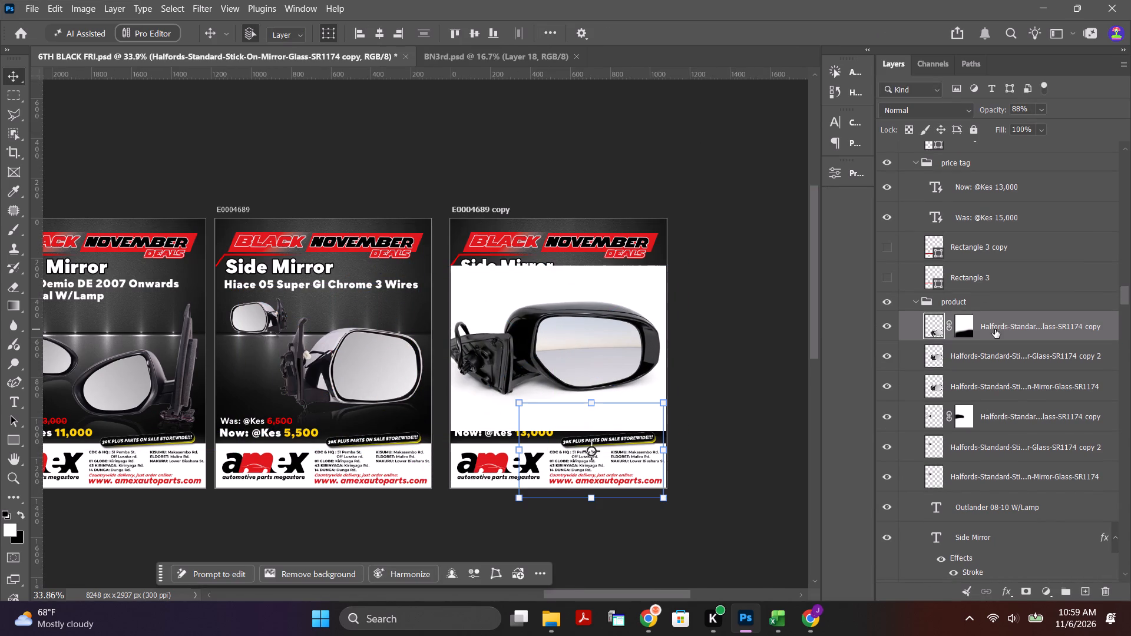
shift+click(1031, 414)
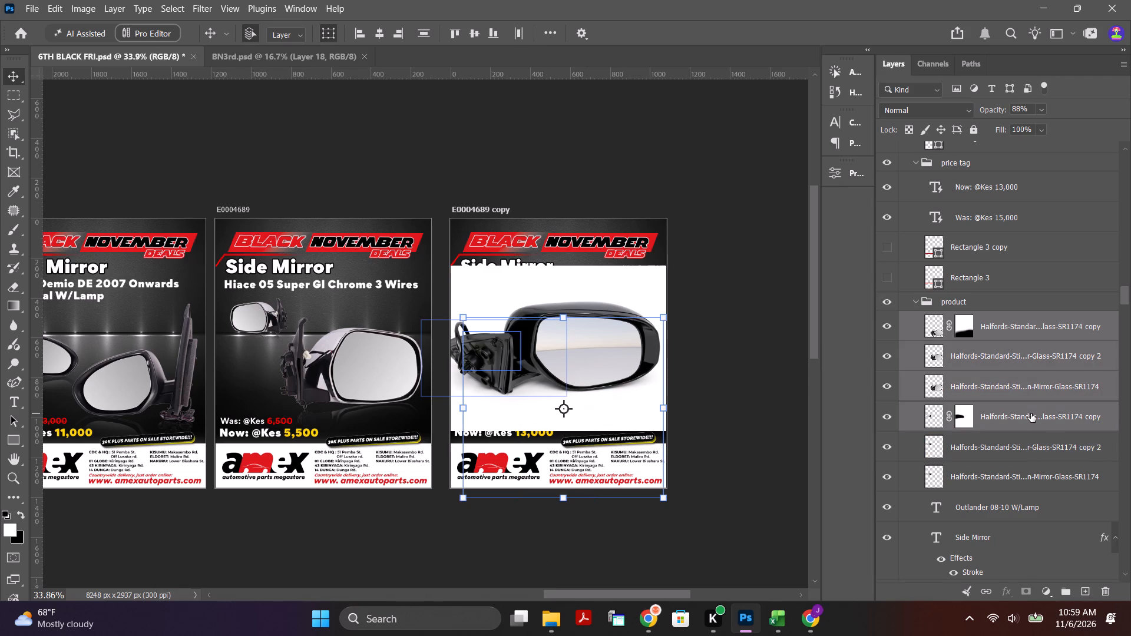
key(Delete)
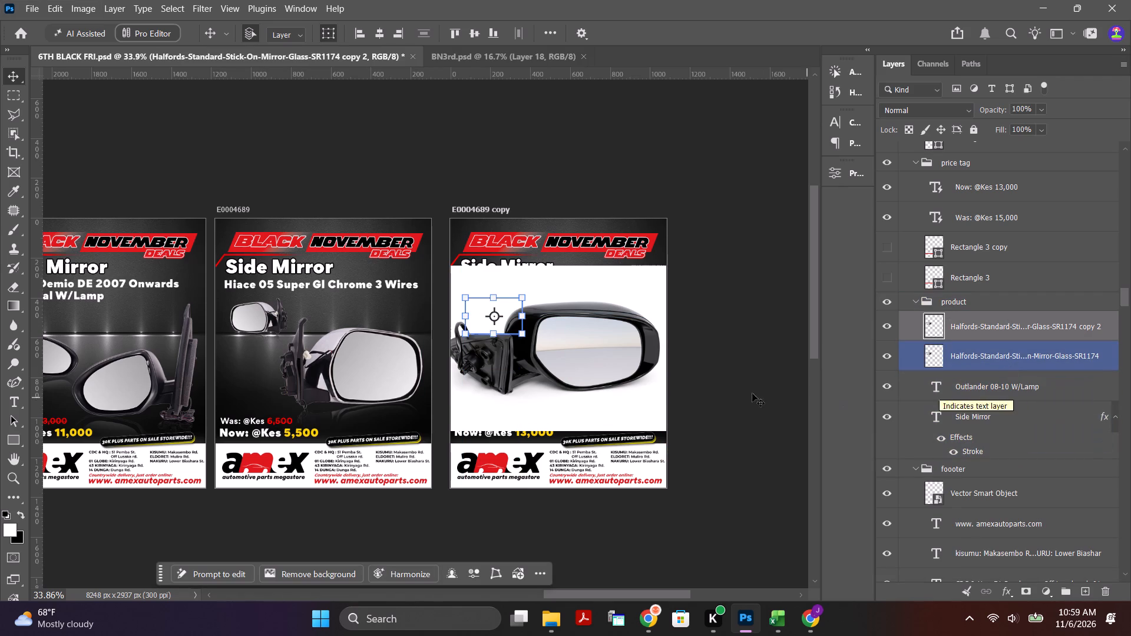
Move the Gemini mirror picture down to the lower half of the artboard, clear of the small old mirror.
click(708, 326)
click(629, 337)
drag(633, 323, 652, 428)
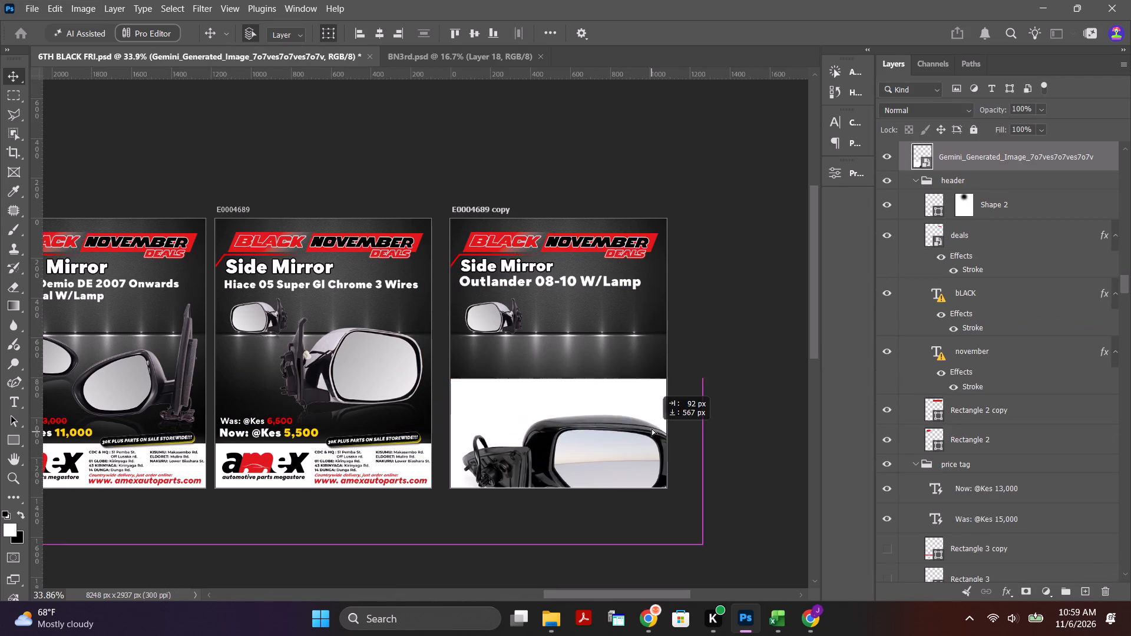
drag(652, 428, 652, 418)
Move the Gemini picture's layer into the product group, above the remaining Halfords mirror layers.
click(487, 316)
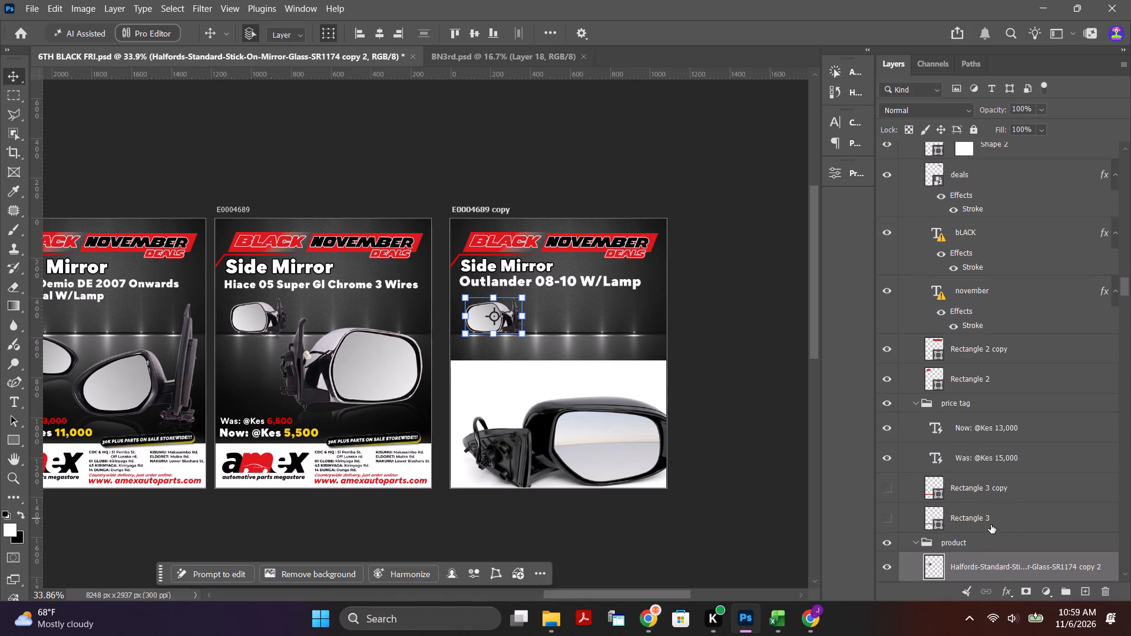
click(560, 367)
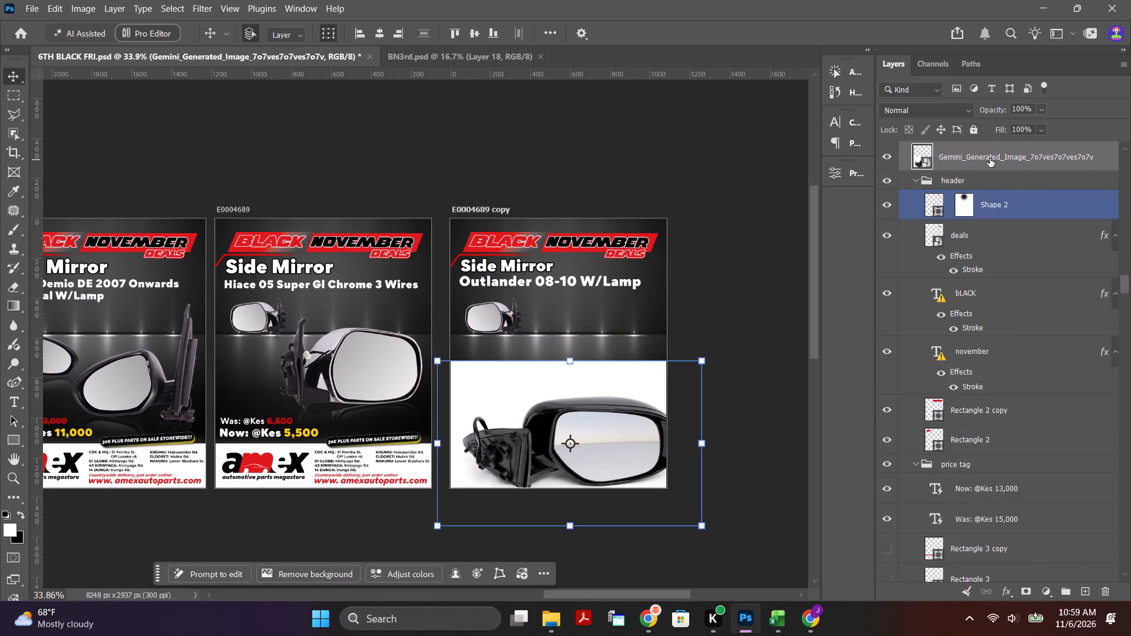
drag(990, 158, 1017, 635)
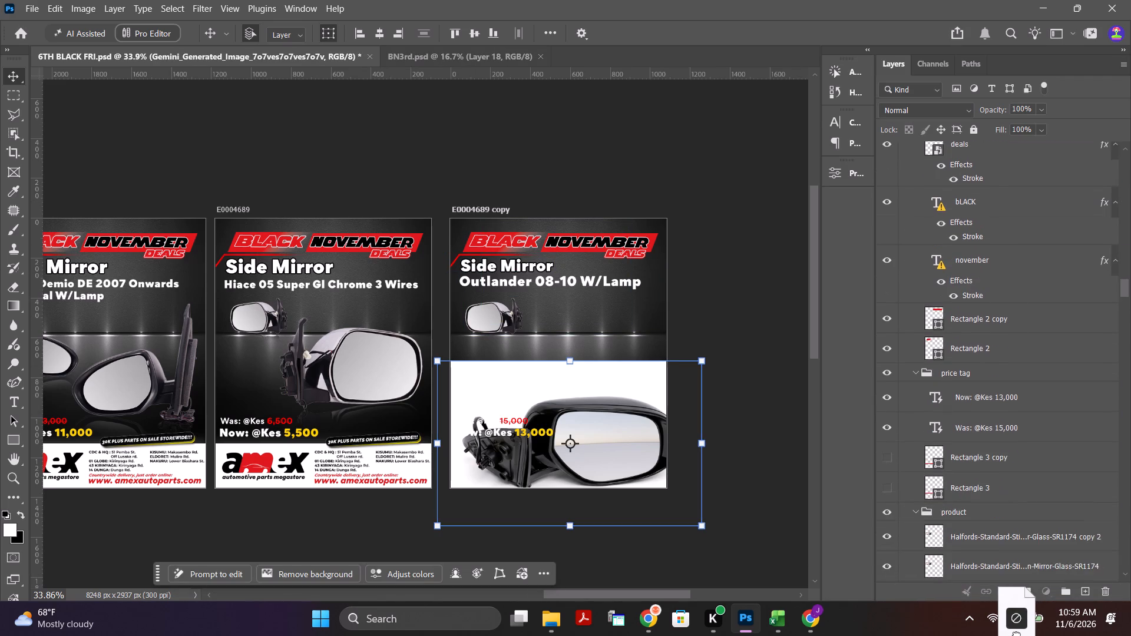
drag(1017, 635, 1026, 388)
Delete the two remaining Halfords layers of the small old mirror from the product group.
click(1008, 399)
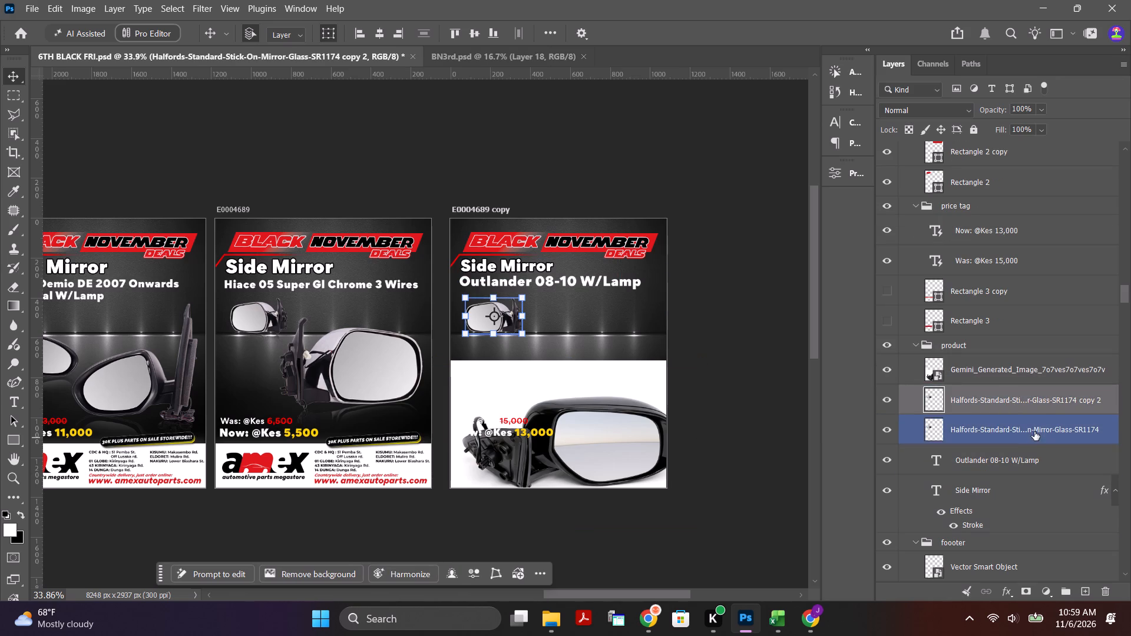
shift+click(1034, 438)
key(Delete)
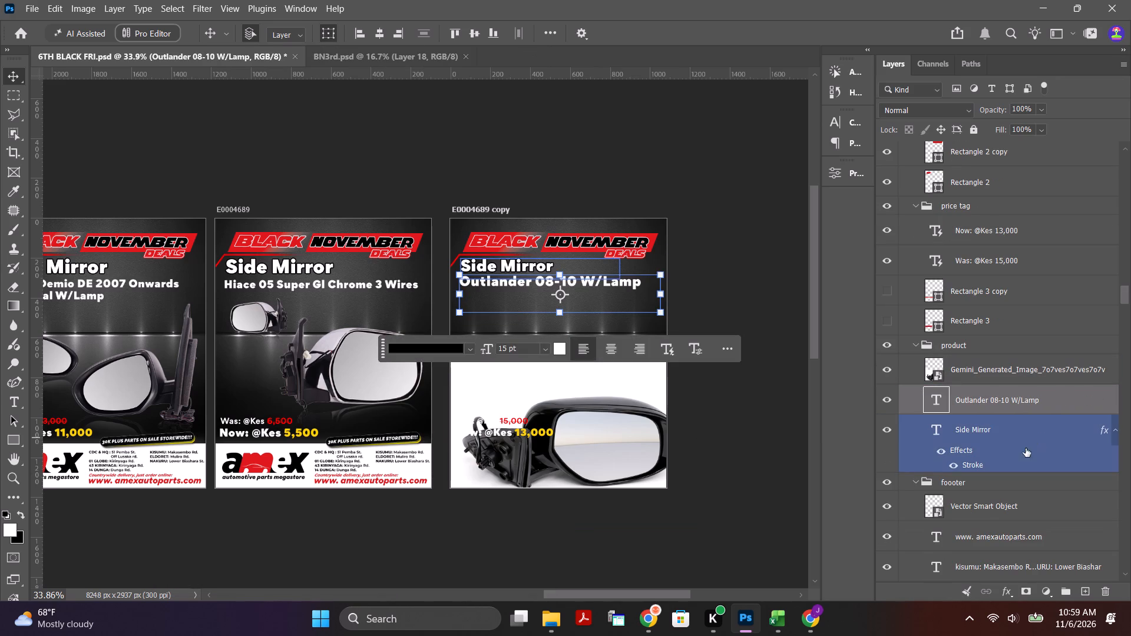
Scale the Gemini mirror picture to 18% and position it between the Outlander description and the prices.
click(770, 266)
click(609, 419)
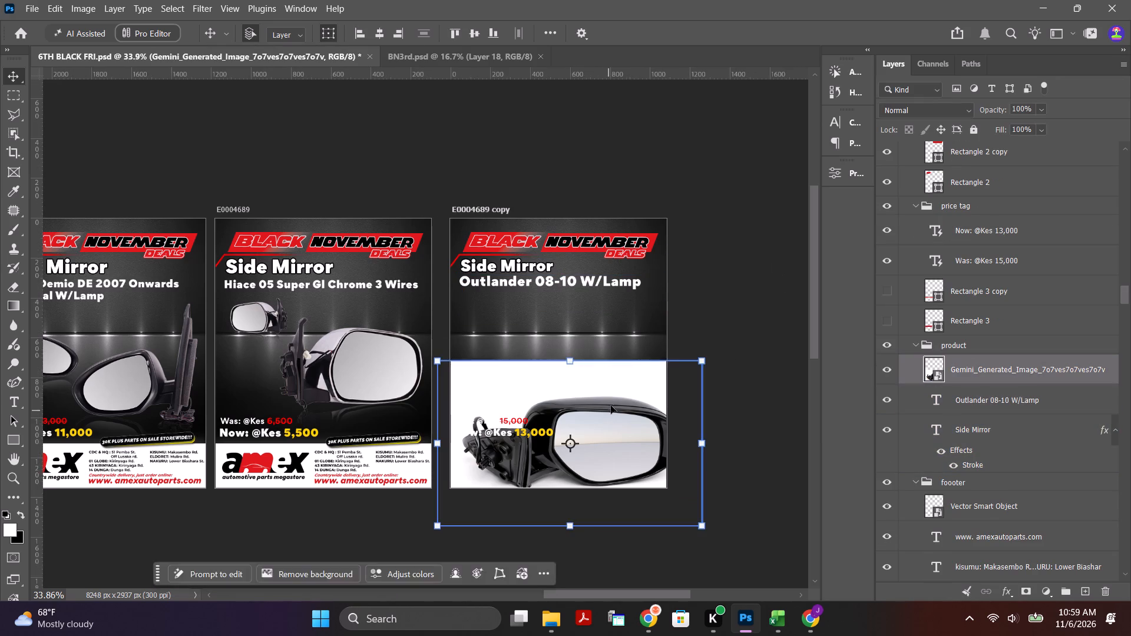
drag(613, 405, 613, 324)
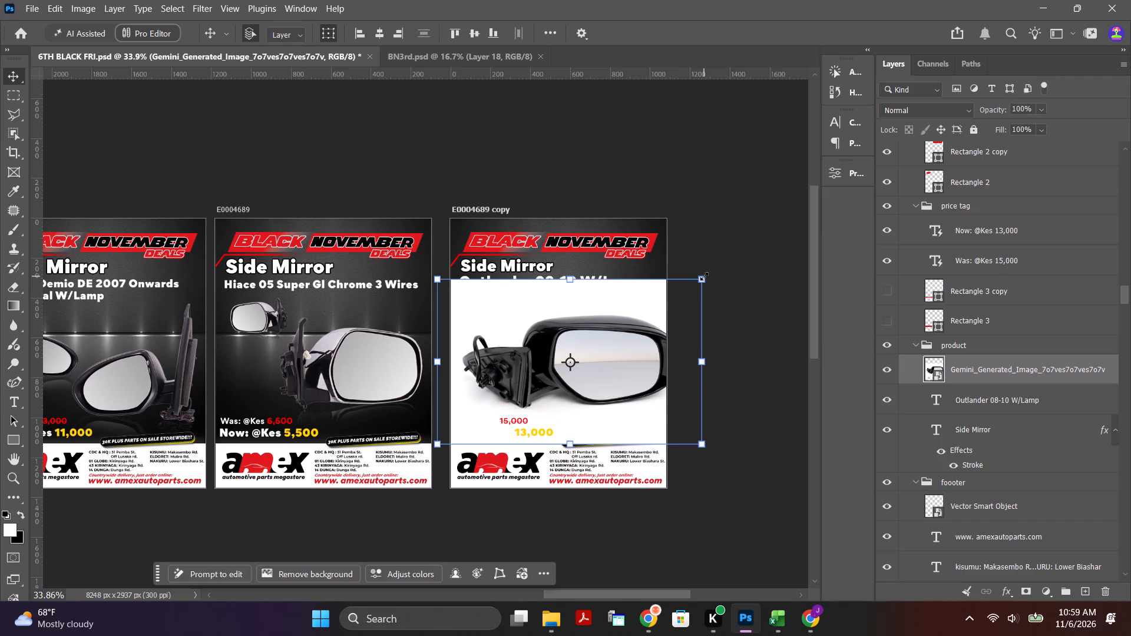
alt+drag(704, 277, 674, 306)
drag(630, 346, 621, 332)
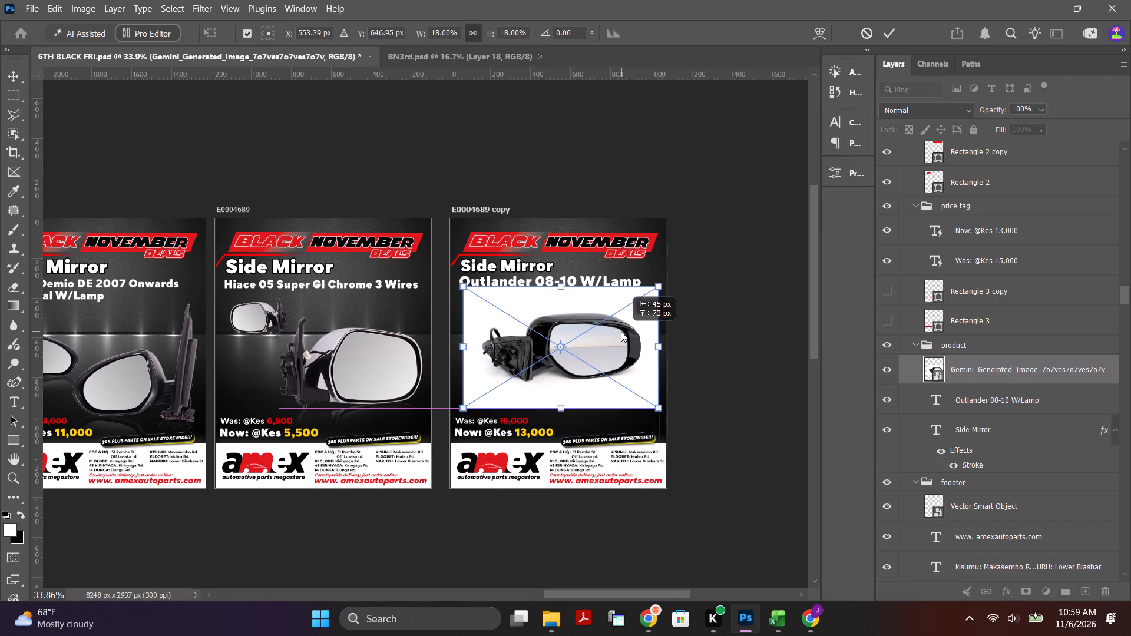
drag(621, 332, 616, 333)
click(887, 30)
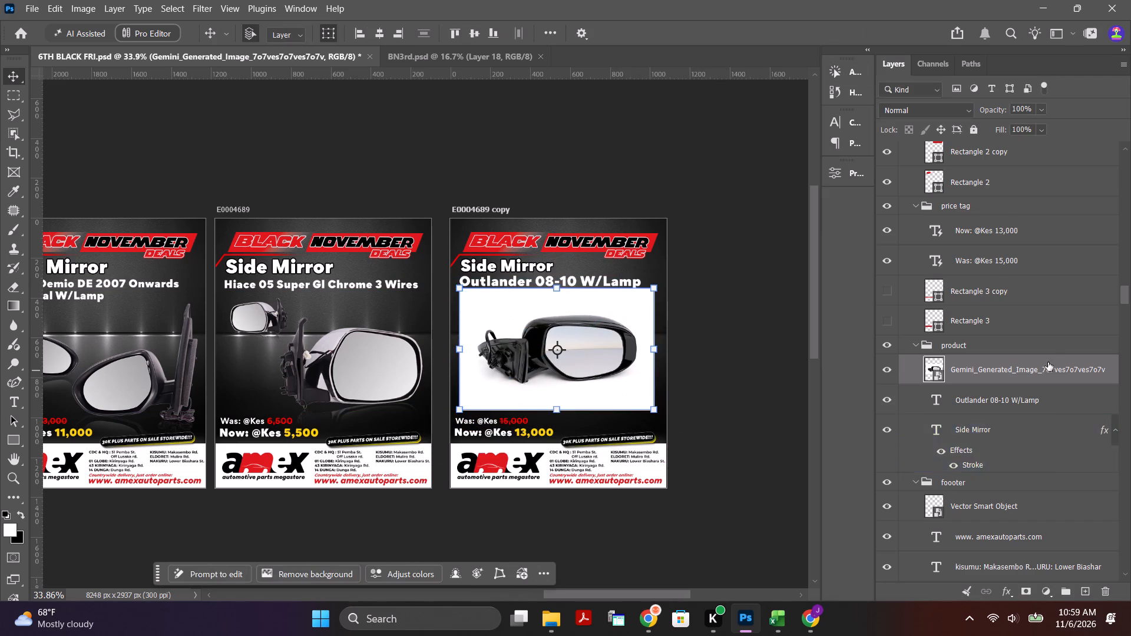
Convert the Gemini mirror picture's layer to a smart object.
right_click(1048, 362)
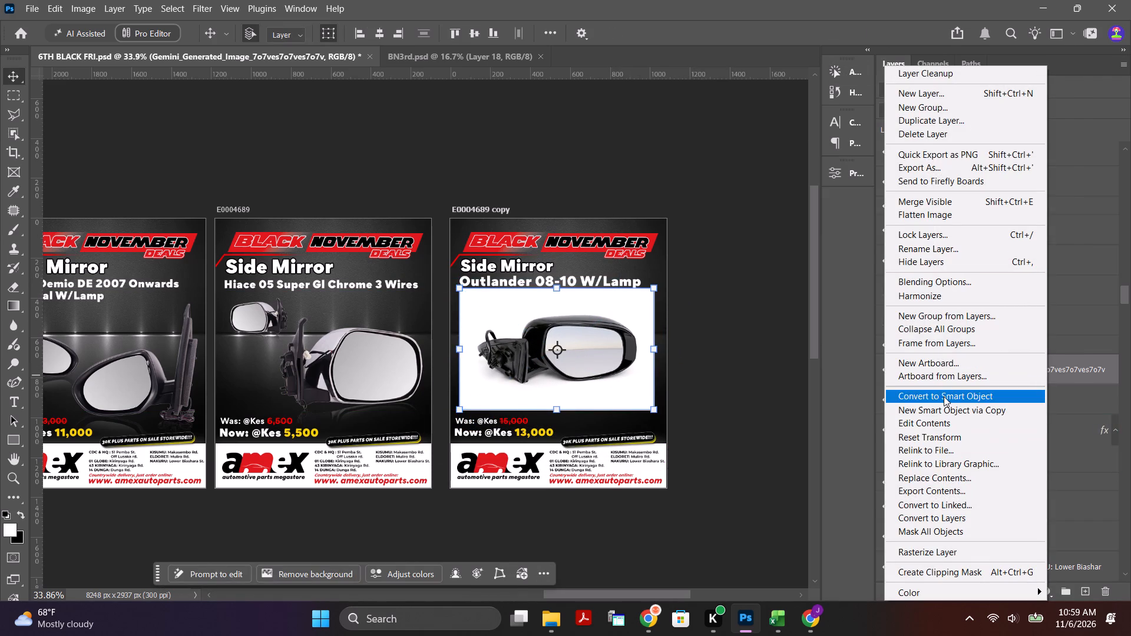
click(944, 396)
click(714, 309)
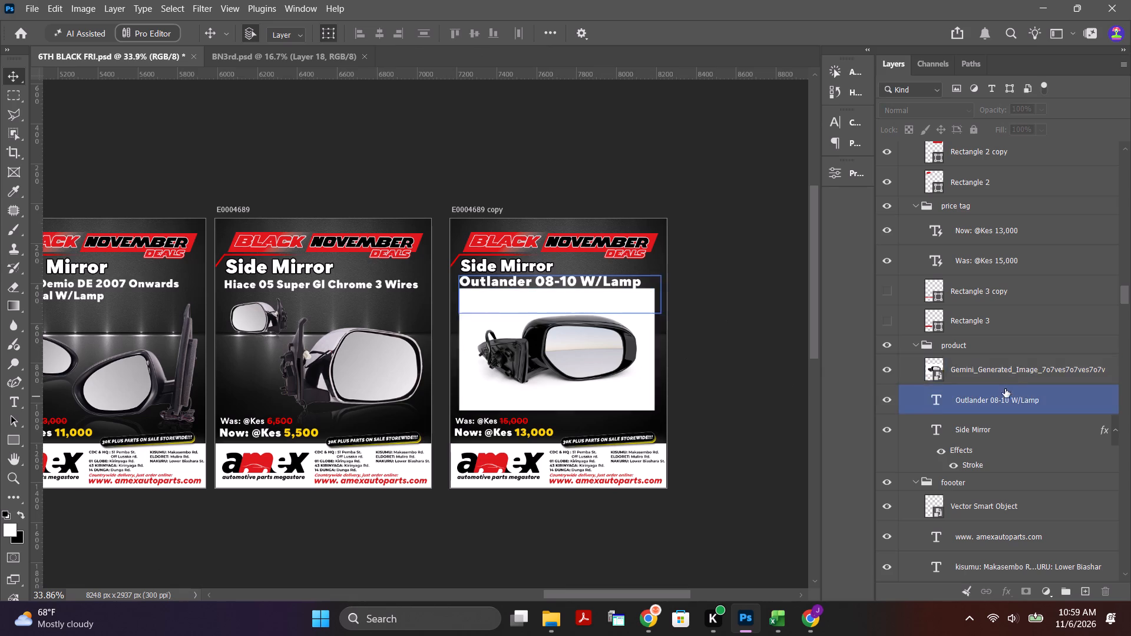
Open the smart object's contents, select the mirror as the subject, mask out the white background, and save and close the contents.
double_click(940, 379)
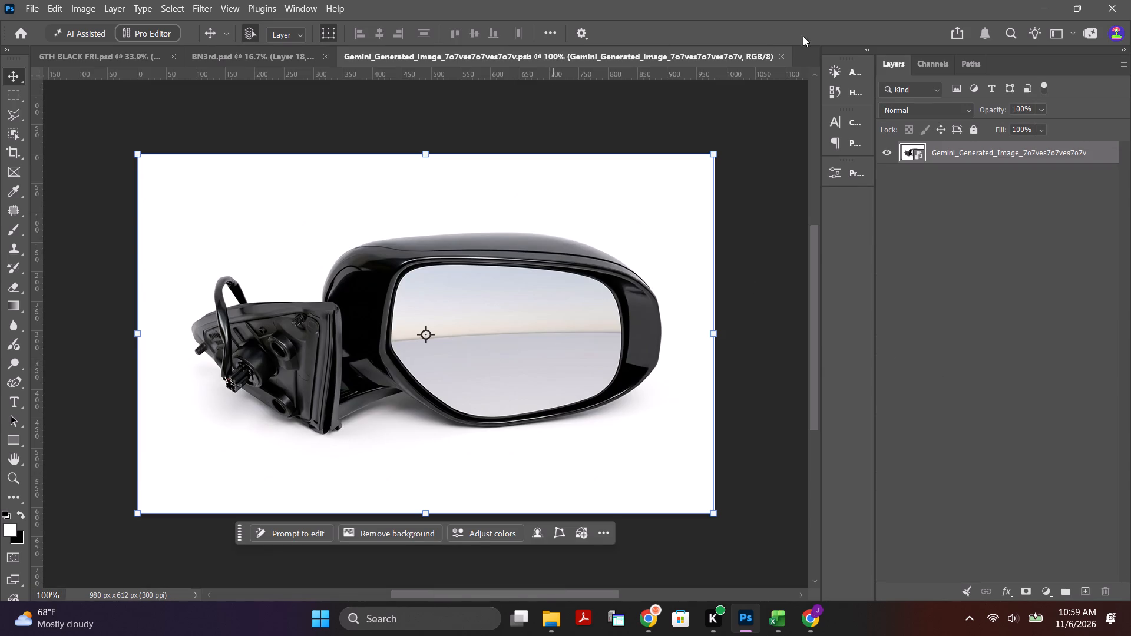
click(859, 69)
click(723, 320)
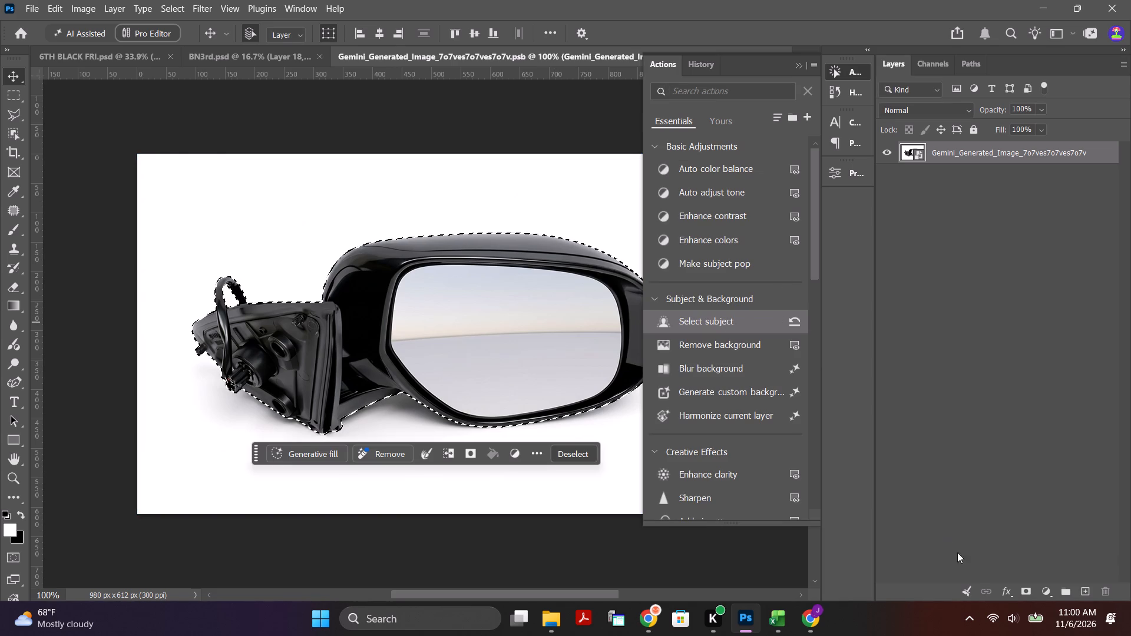
click(1029, 594)
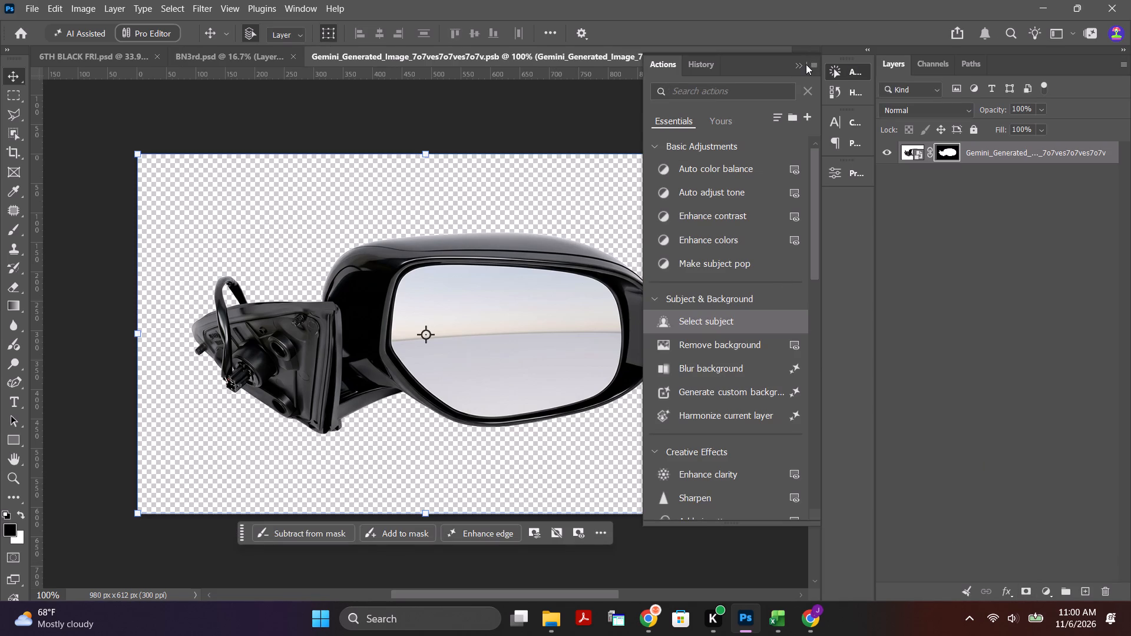
click(803, 64)
click(636, 128)
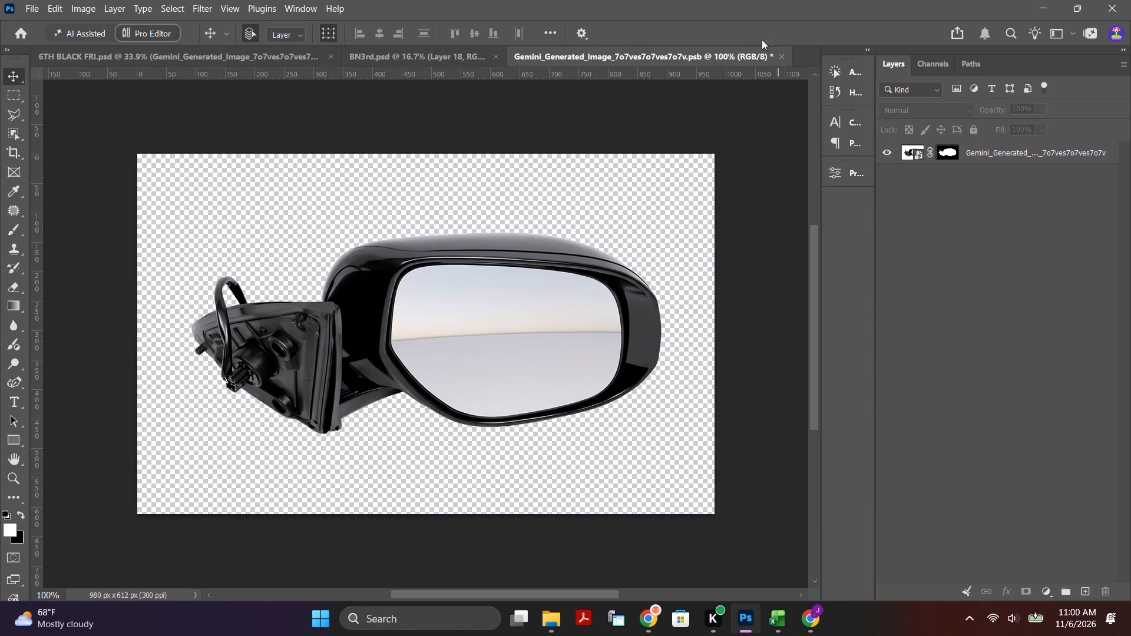
click(785, 52)
click(531, 252)
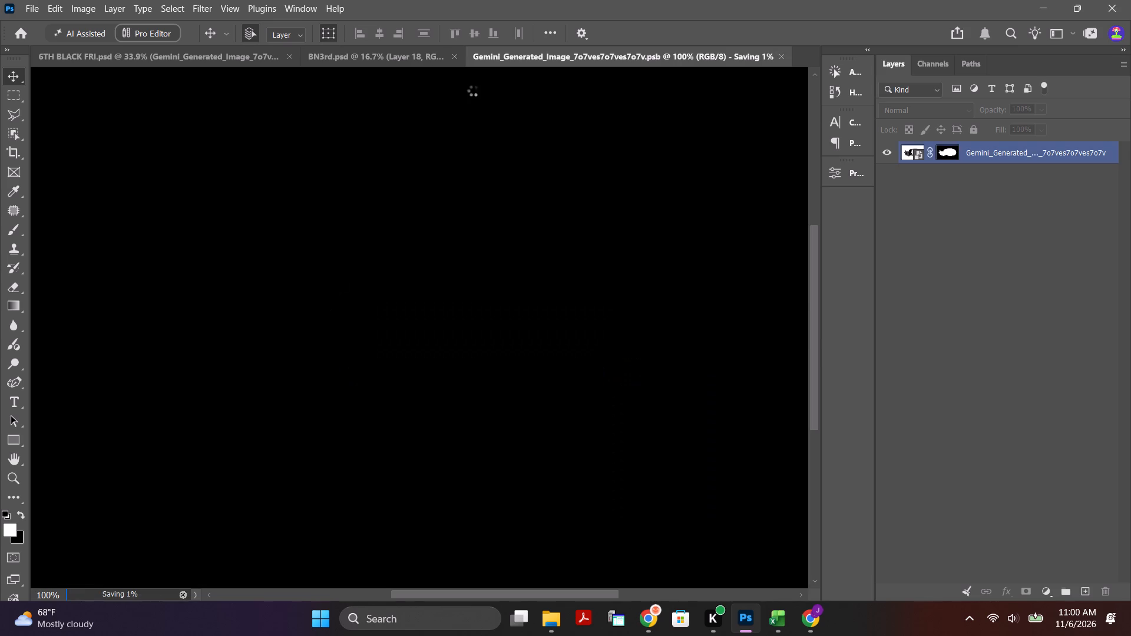
Move the cut-out mirror up and slightly left, closer beneath the Outlander description.
alt+scroll(764, 214, up, 2)
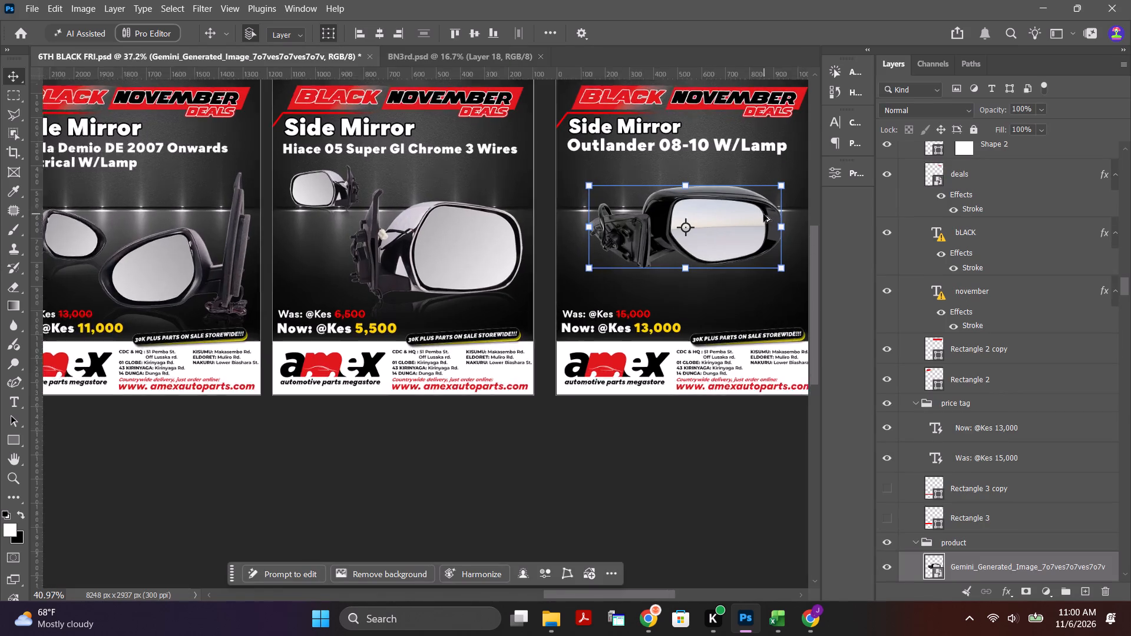
alt+scroll(763, 214, up, 3)
alt+drag(789, 174, 765, 194)
drag(725, 197, 710, 171)
click(894, 31)
click(646, 537)
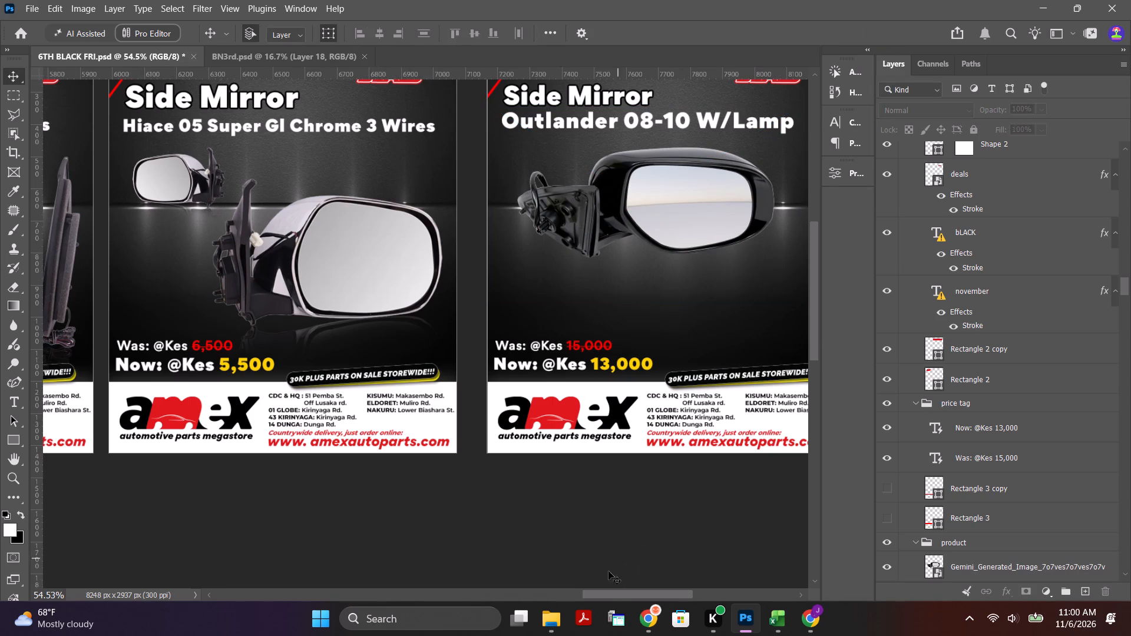
Scale the cut-out mirror to about 82% and position it left of the artboard's centre, just below the Outlander description.
drag(618, 594, 676, 588)
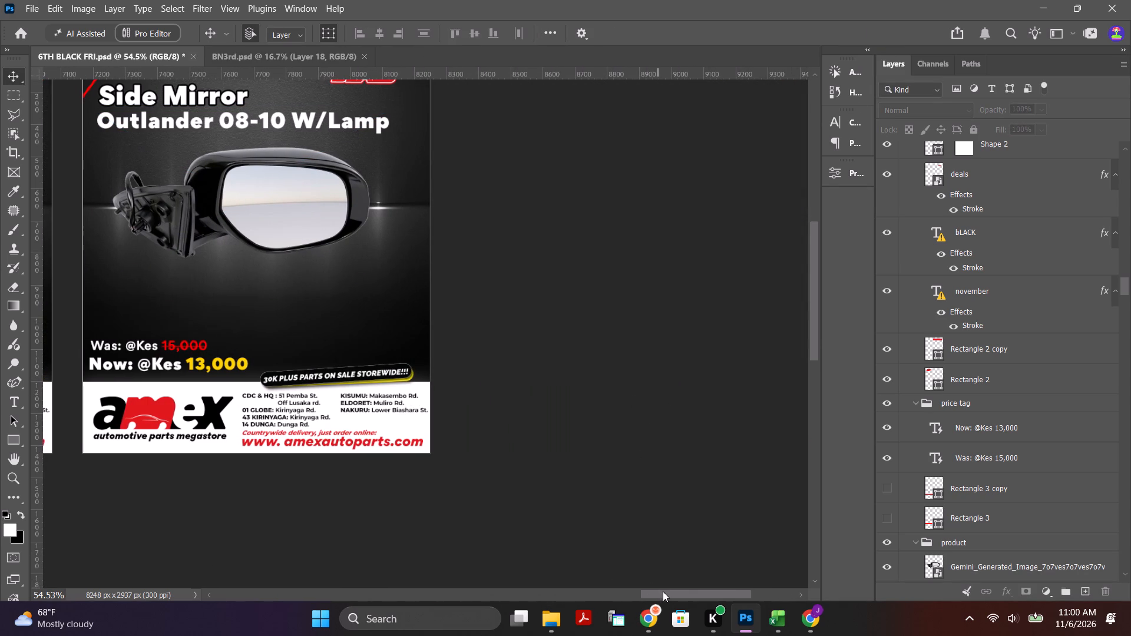
drag(663, 592, 640, 587)
click(701, 336)
click(510, 219)
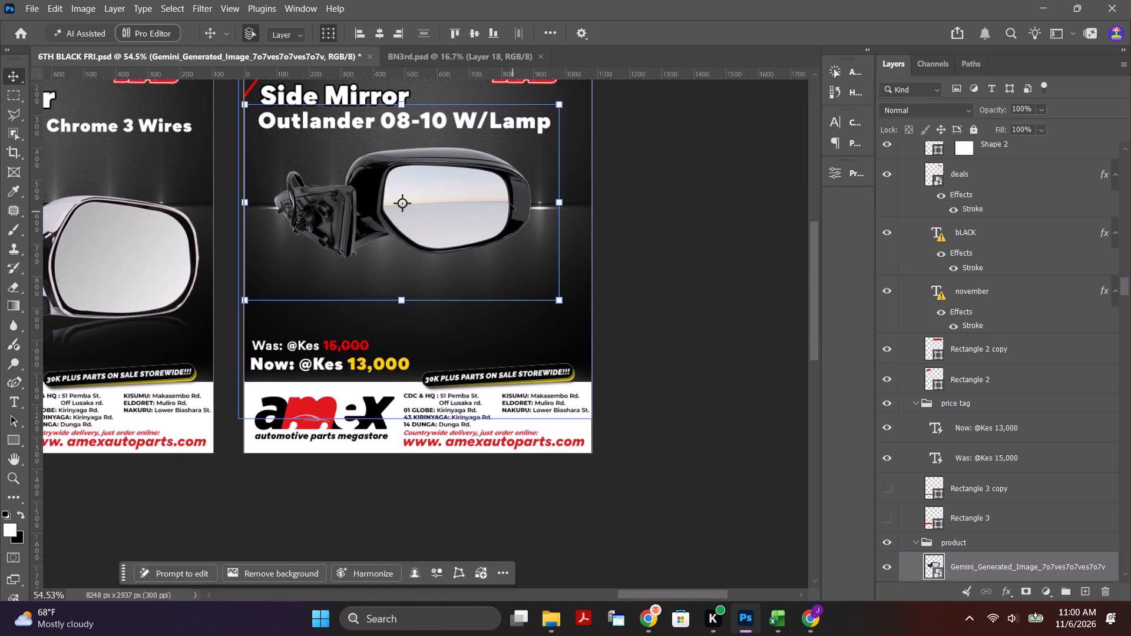
drag(510, 203, 489, 197)
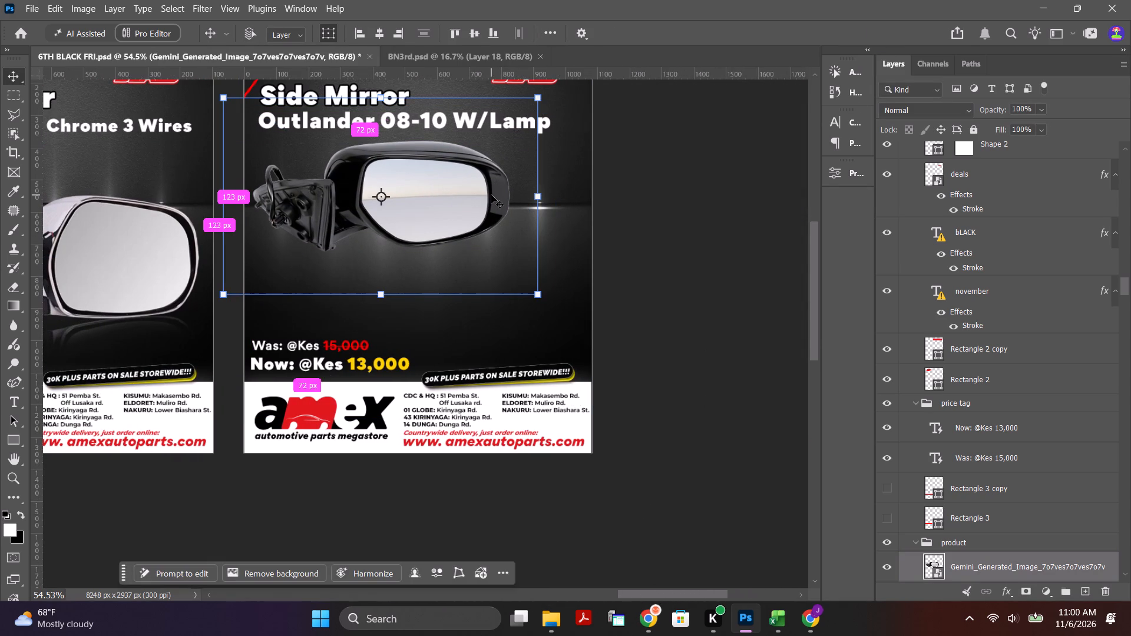
key(ctrl+t)
drag(540, 96, 512, 115)
drag(461, 174, 451, 170)
click(888, 33)
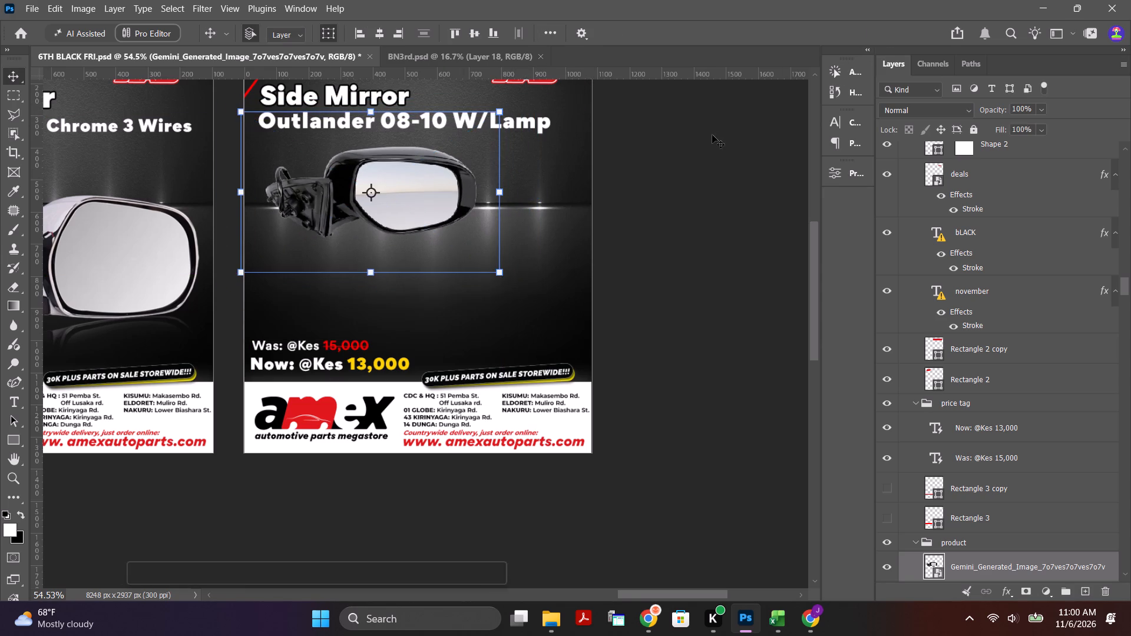
click(669, 148)
Duplicate the mirror layer, flip the copy vertically and place it directly below the original as a reflection.
click(393, 177)
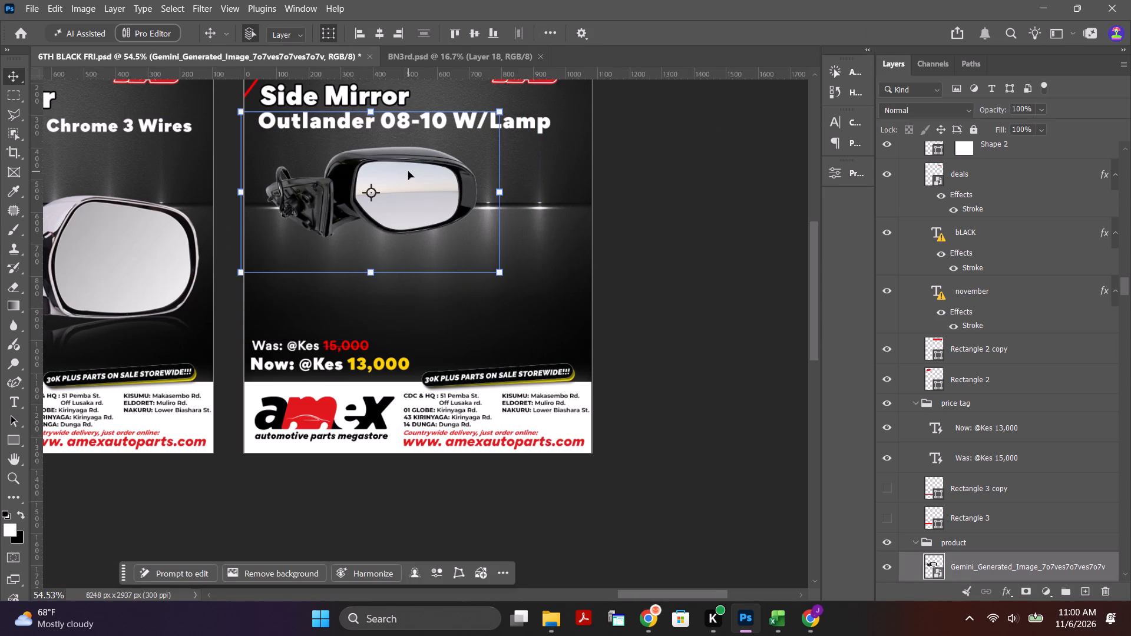
key(ctrl+j)
key(ctrl+t)
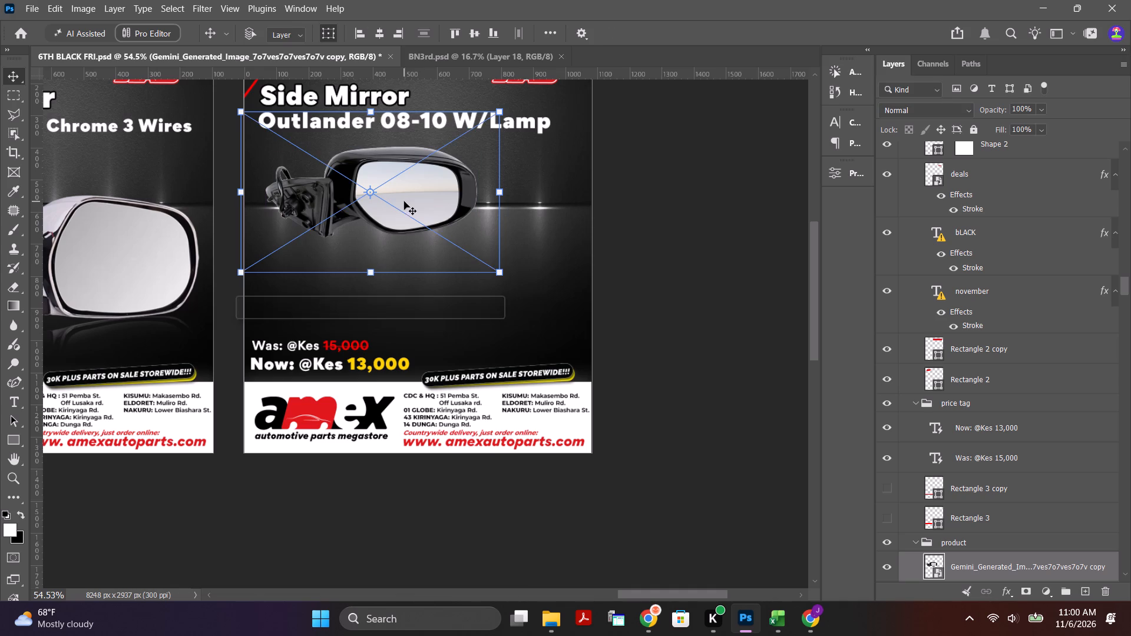
click(406, 309)
drag(439, 195, 438, 273)
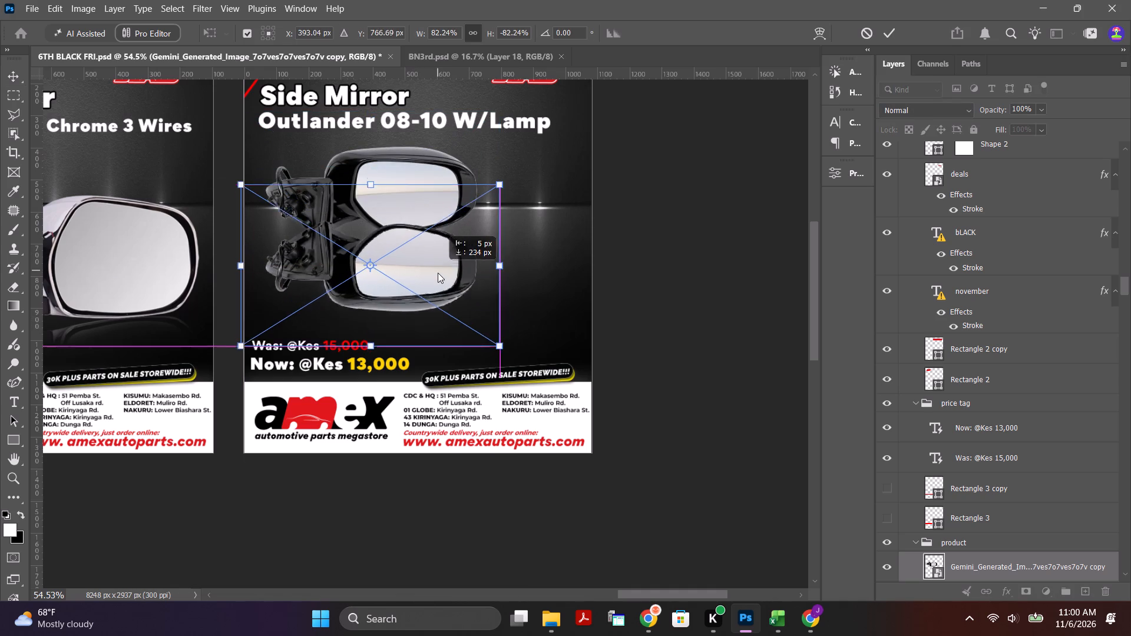
drag(438, 273, 439, 280)
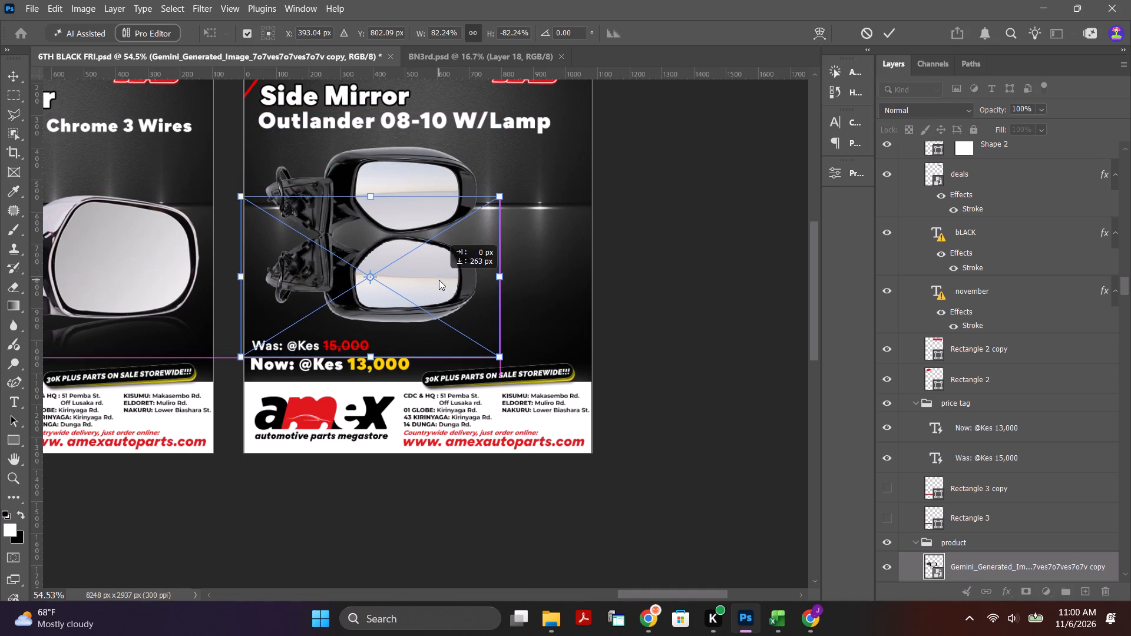
drag(439, 280, 439, 282)
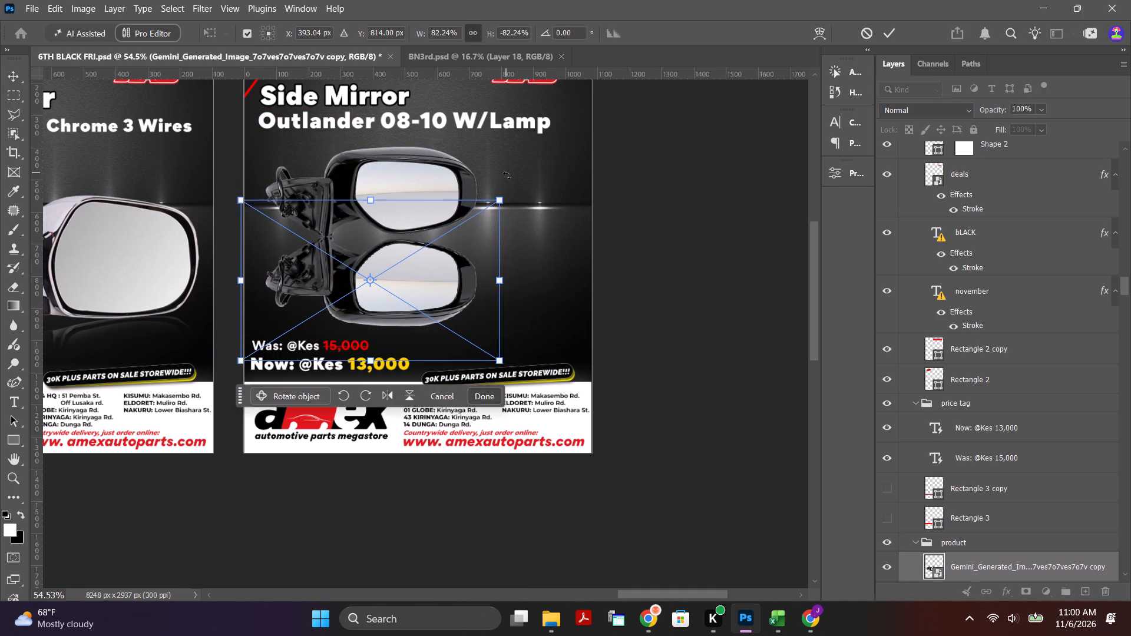
Rotate the flipped mirror copy to -5.5° and fit it against the underside of the original mirror.
drag(511, 188, 515, 175)
click(441, 265)
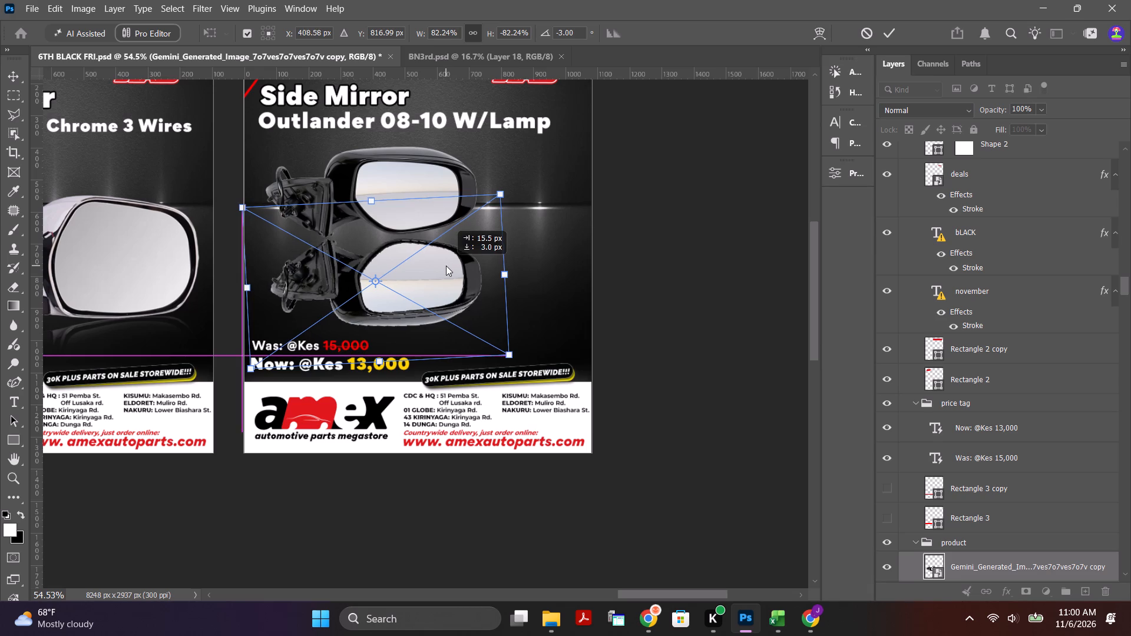
drag(506, 183, 506, 179)
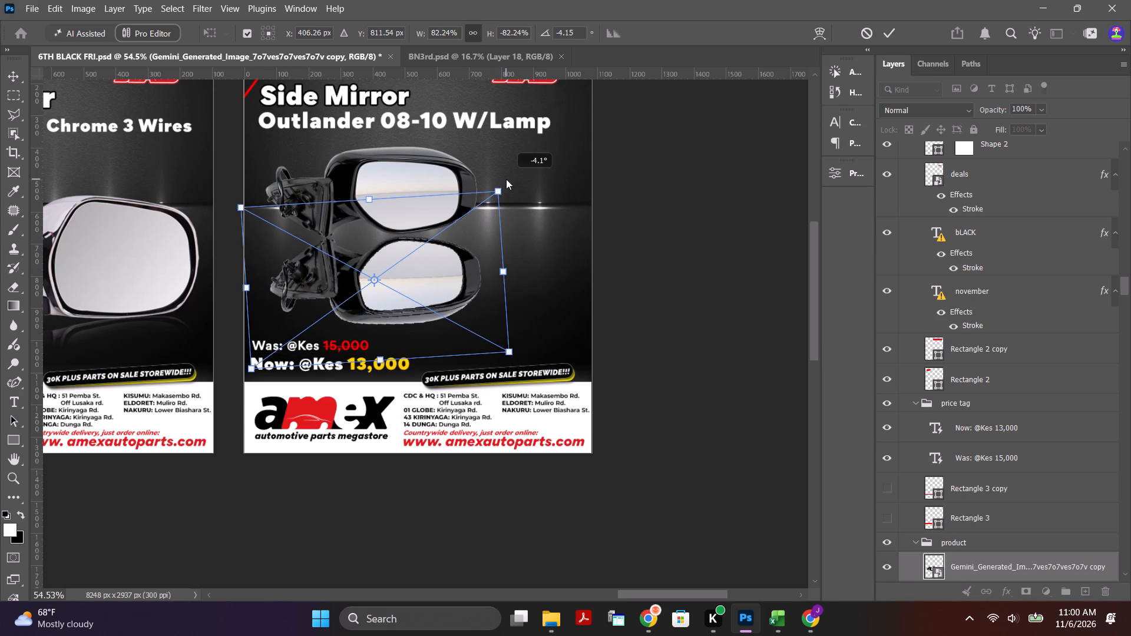
drag(506, 179, 508, 173)
click(434, 264)
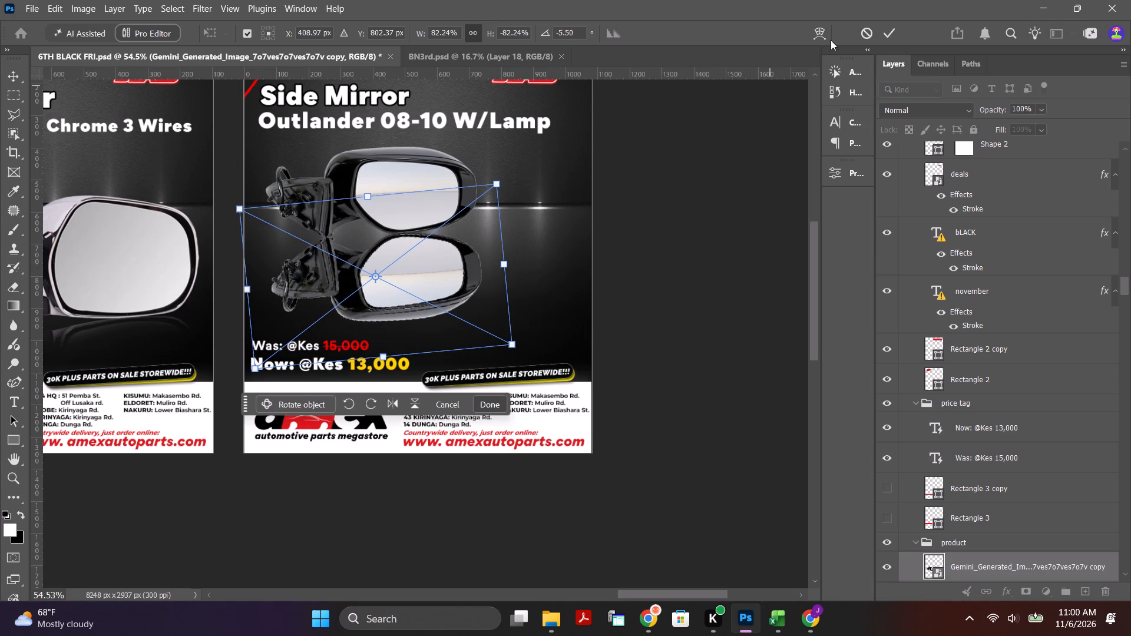
click(889, 32)
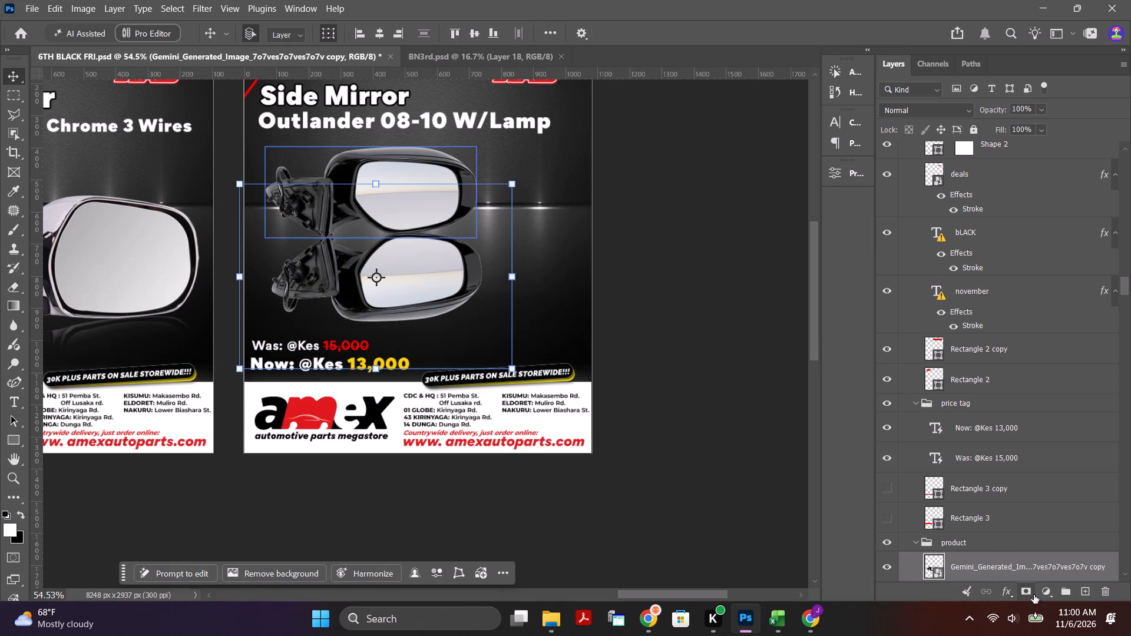
Add a layer mask to the flipped mirror copy and move its layer beneath the original mirror's layer.
click(1027, 589)
scroll(1026, 562, down, 4)
drag(1013, 497, 1013, 527)
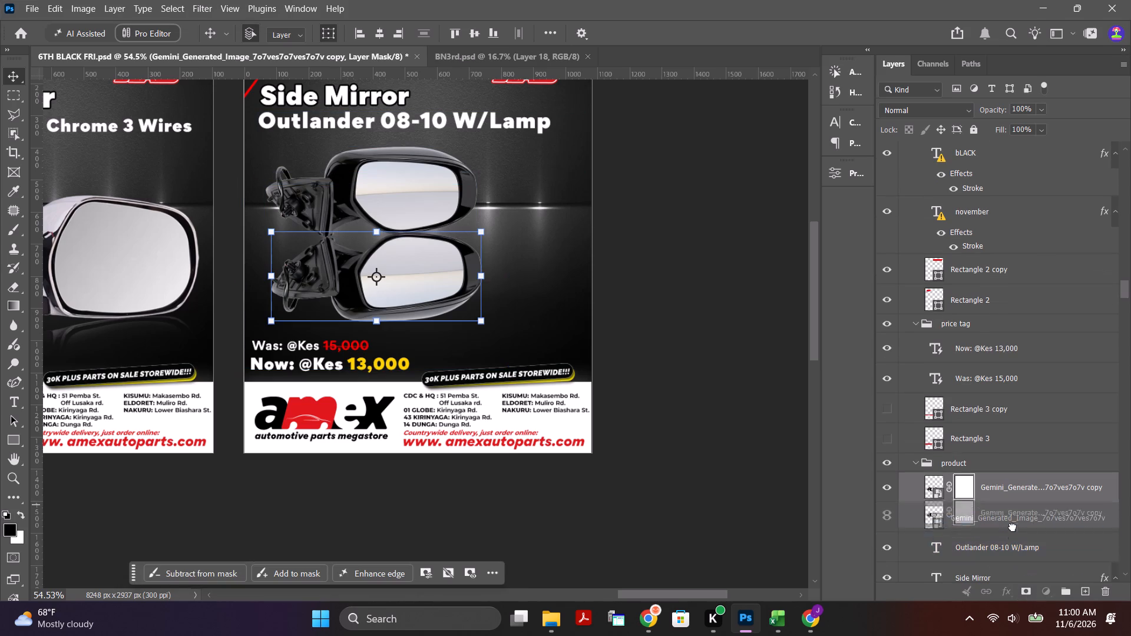
drag(1013, 527, 1013, 542)
Rasterize the flipped mirror copy for brushing, paint across its lower part, and undo that stroke.
drag(13, 227, 21, 226)
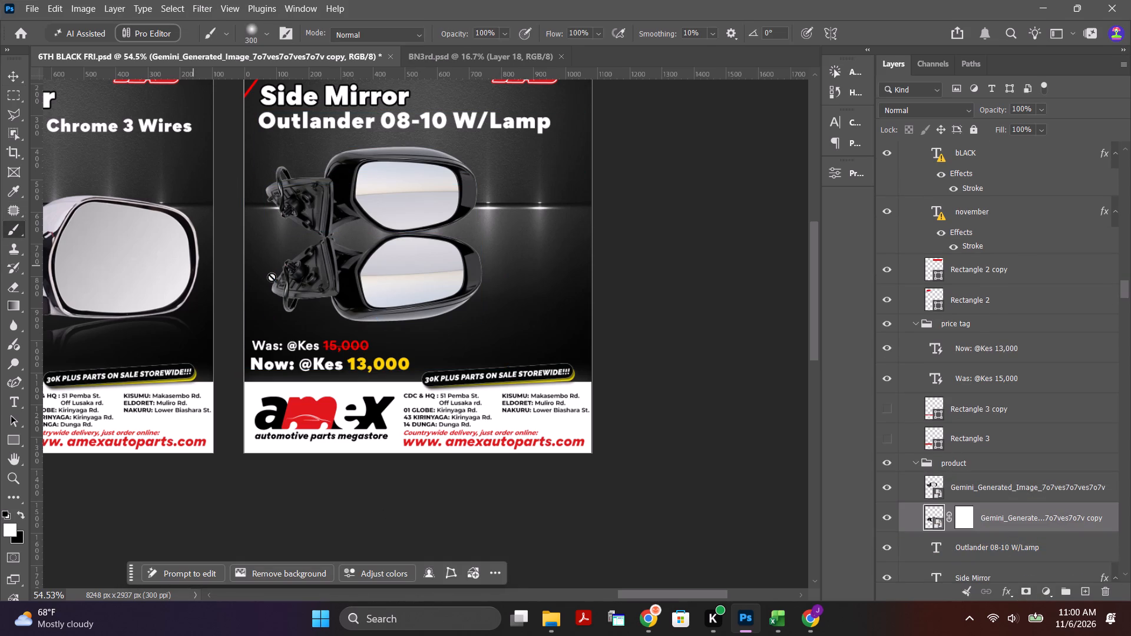
click(313, 289)
click(540, 243)
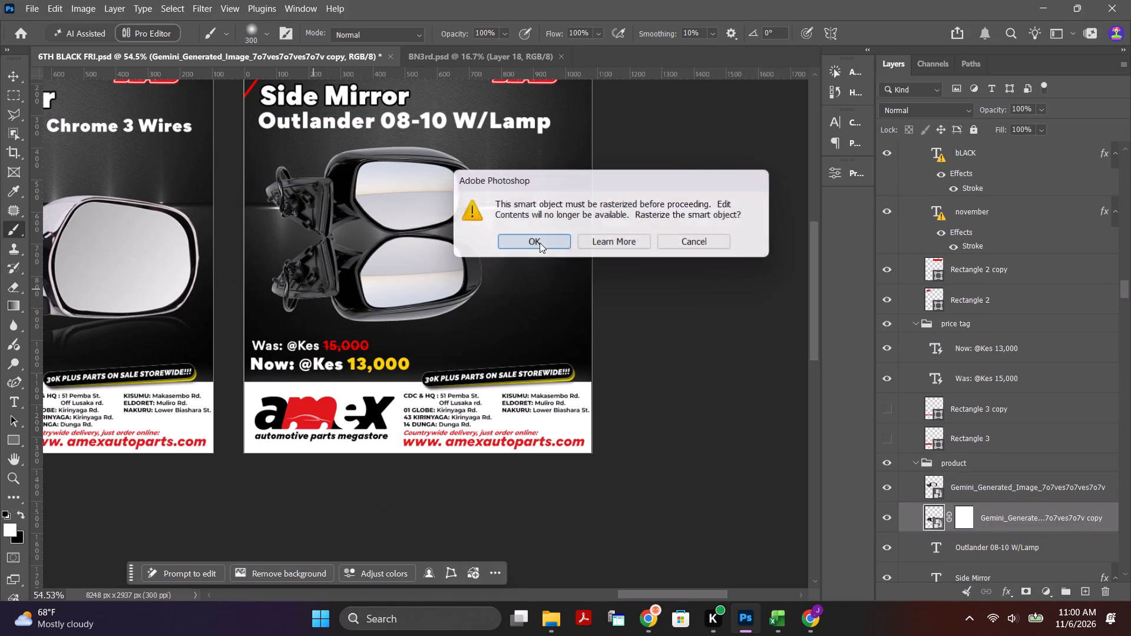
drag(236, 301, 630, 332)
key(ctrl+z)
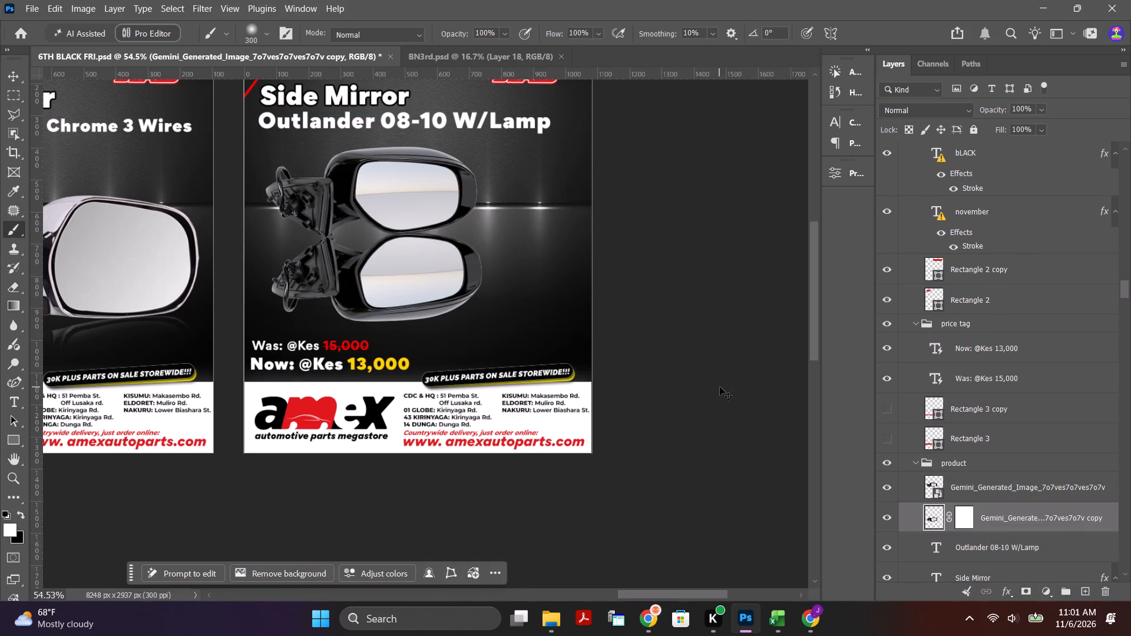
Paint black on the flipped copy's layer mask with the 300 px soft brush, fading its lower part into a faint reflection.
click(975, 521)
click(965, 512)
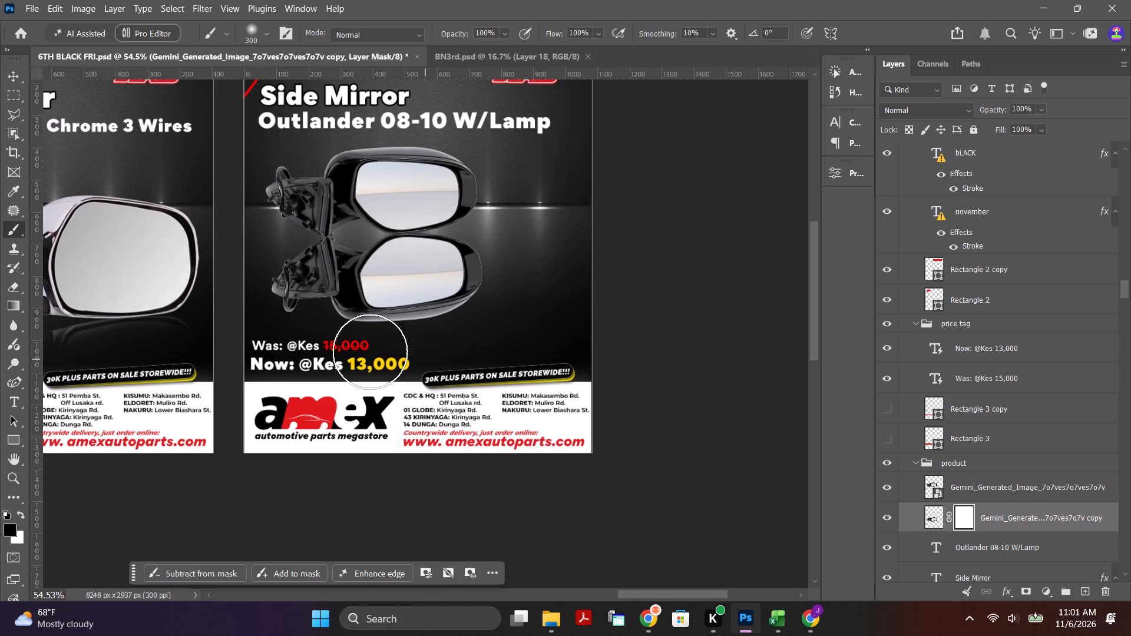
drag(281, 347, 220, 355)
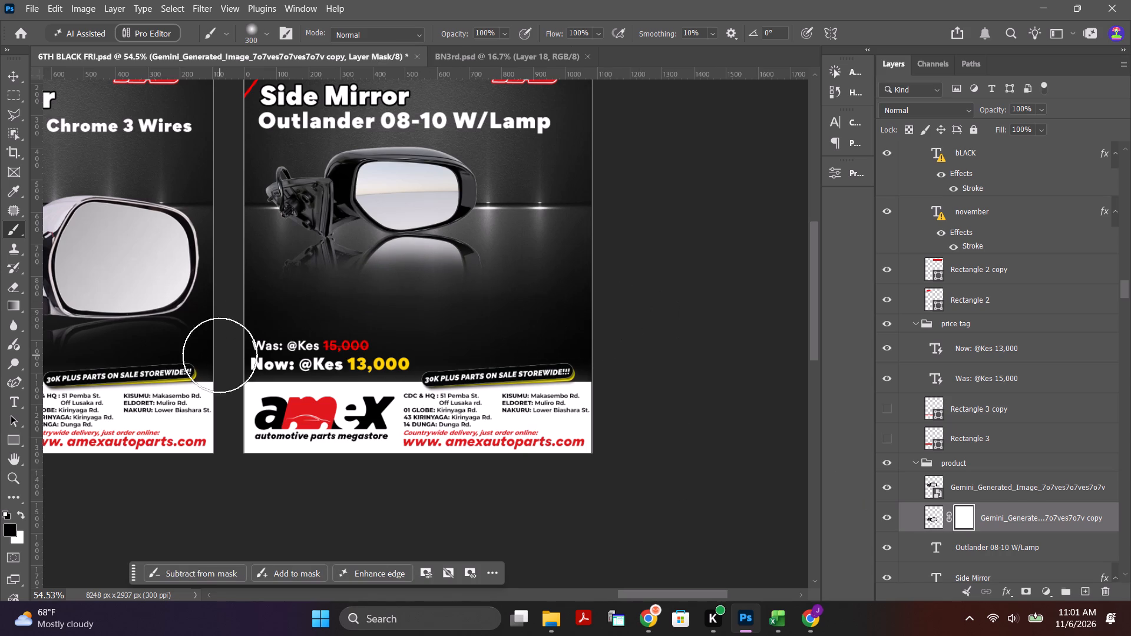
drag(220, 355, 568, 310)
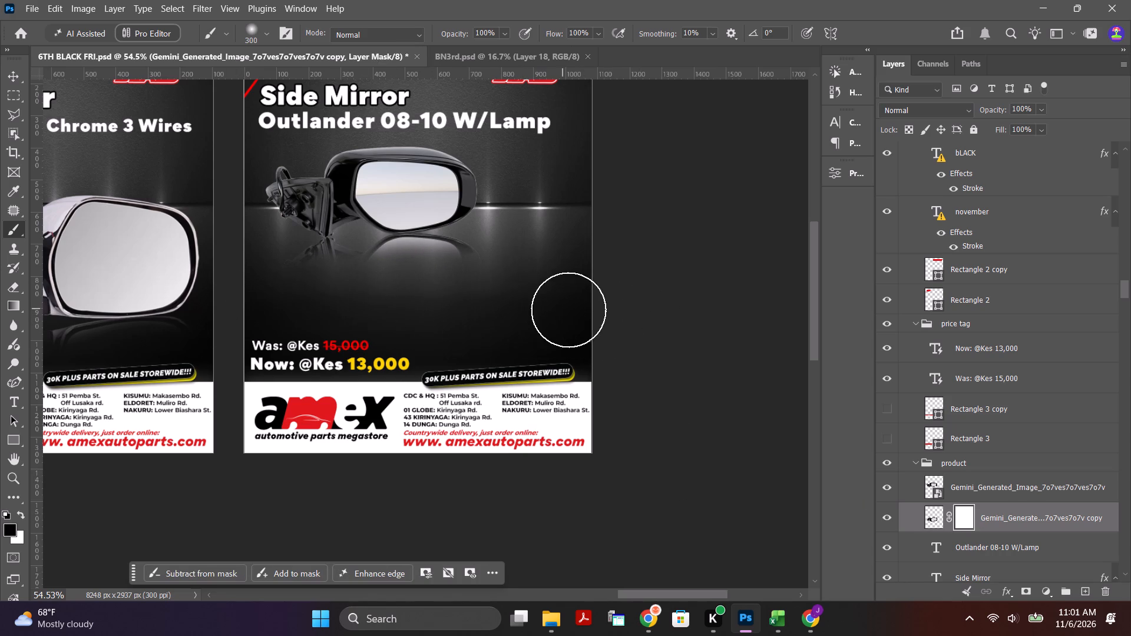
drag(568, 310, 302, 342)
click(14, 78)
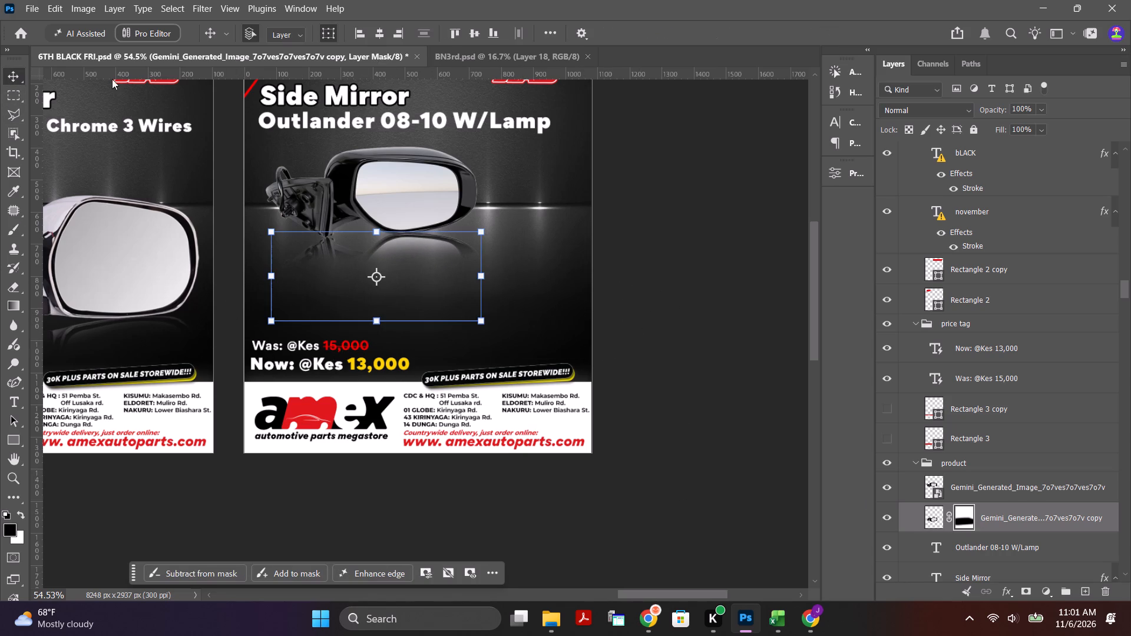
Reduce the reflection layer's opacity to 79%.
drag(1001, 108, 991, 114)
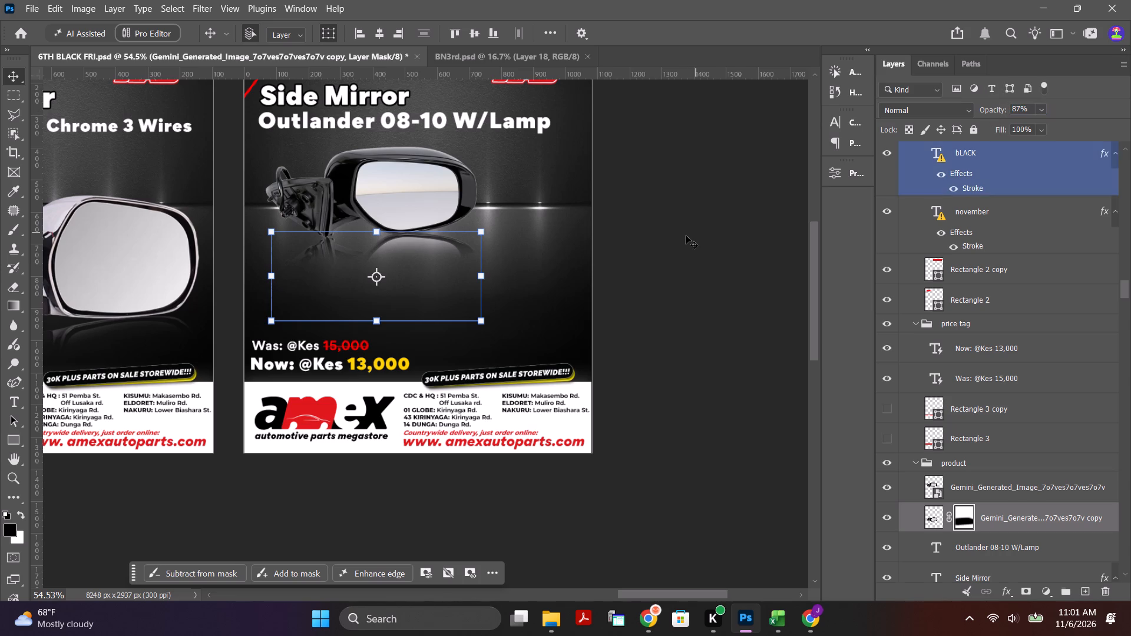
drag(996, 107, 990, 110)
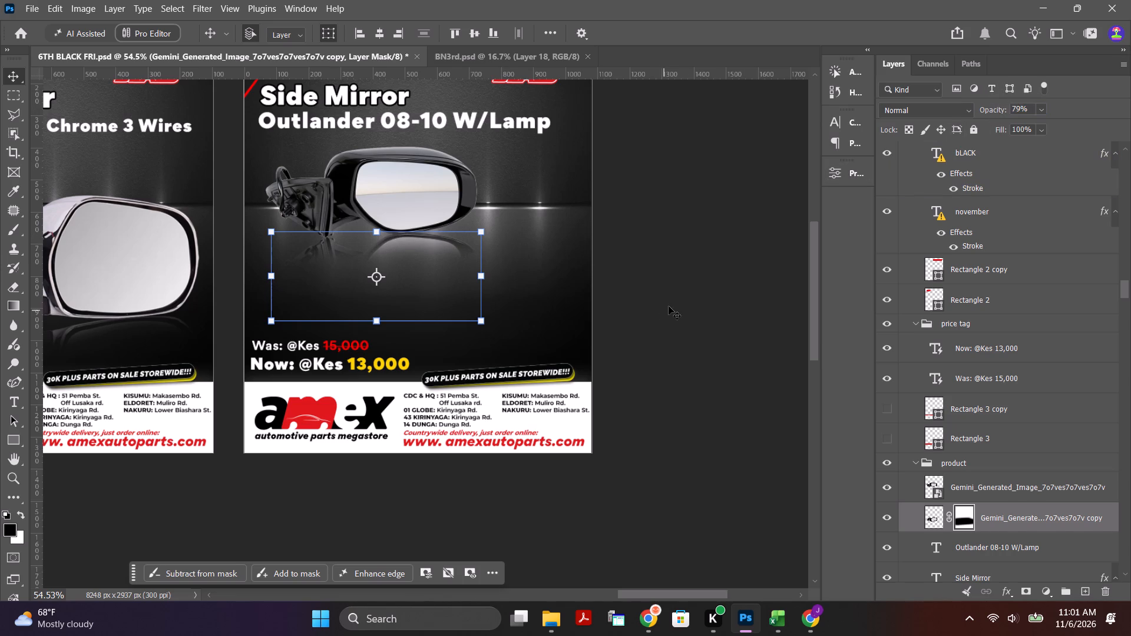
click(670, 306)
click(17, 77)
click(717, 264)
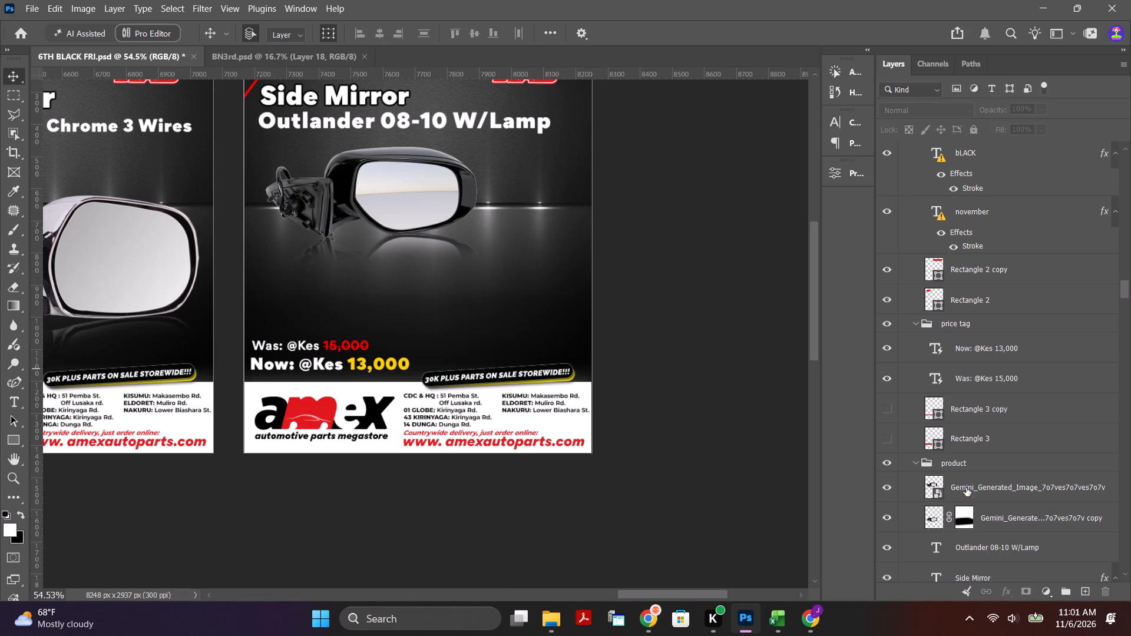
Link the mirror layer and its reflection layer in the product group.
click(968, 492)
shift+click(1040, 511)
right_click(1046, 491)
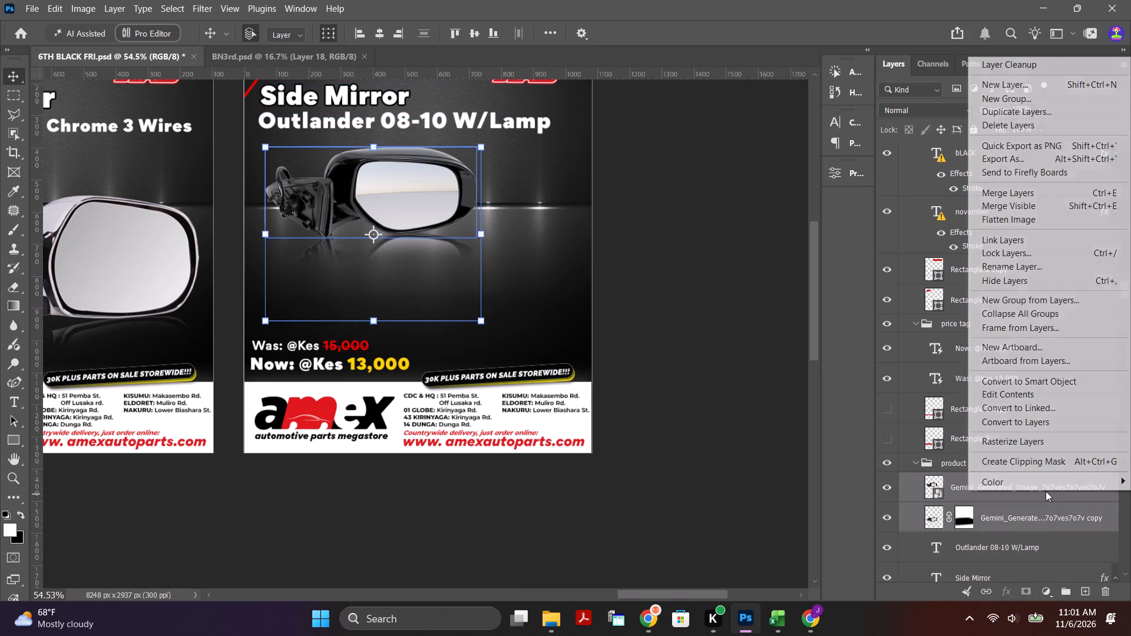
click(1026, 244)
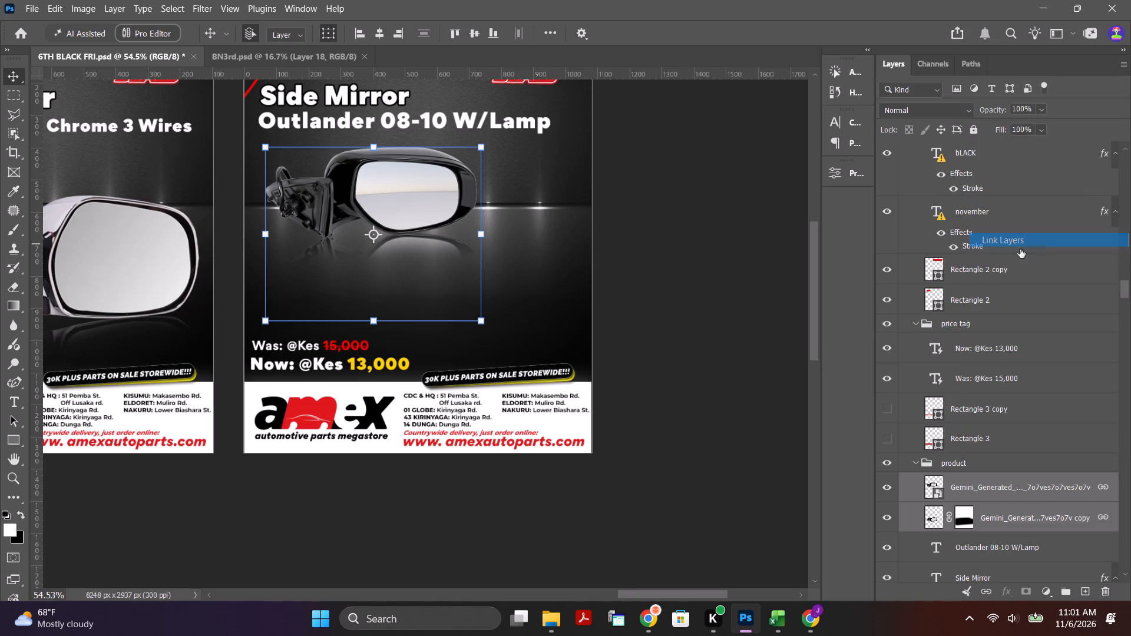
Duplicate the linked mirror and reflection layers and reorder the pairs in the product group, leaving one directly above the Outlander 08-10 W/Lamp text.
click(733, 323)
click(1067, 481)
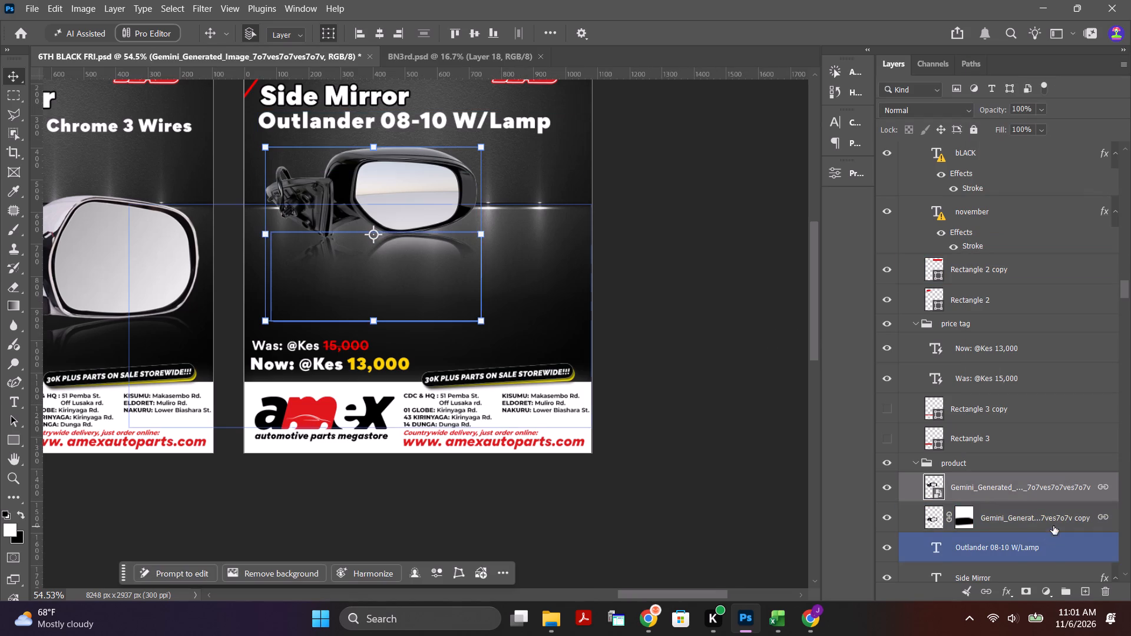
shift+click(1054, 522)
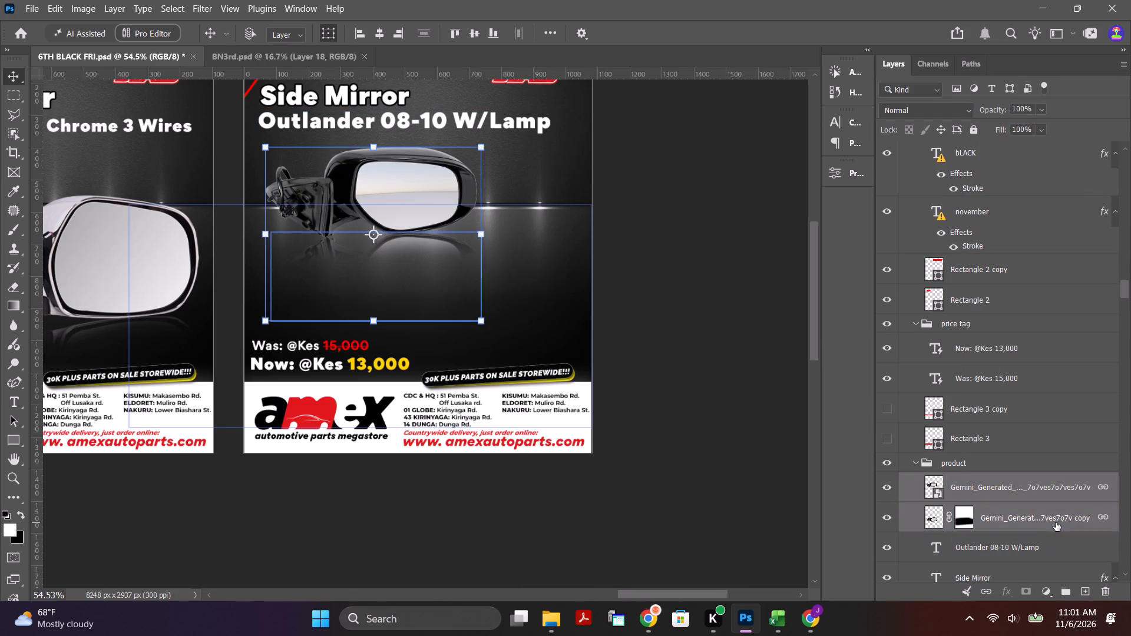
key(ctrl+j)
drag(1051, 491, 1059, 561)
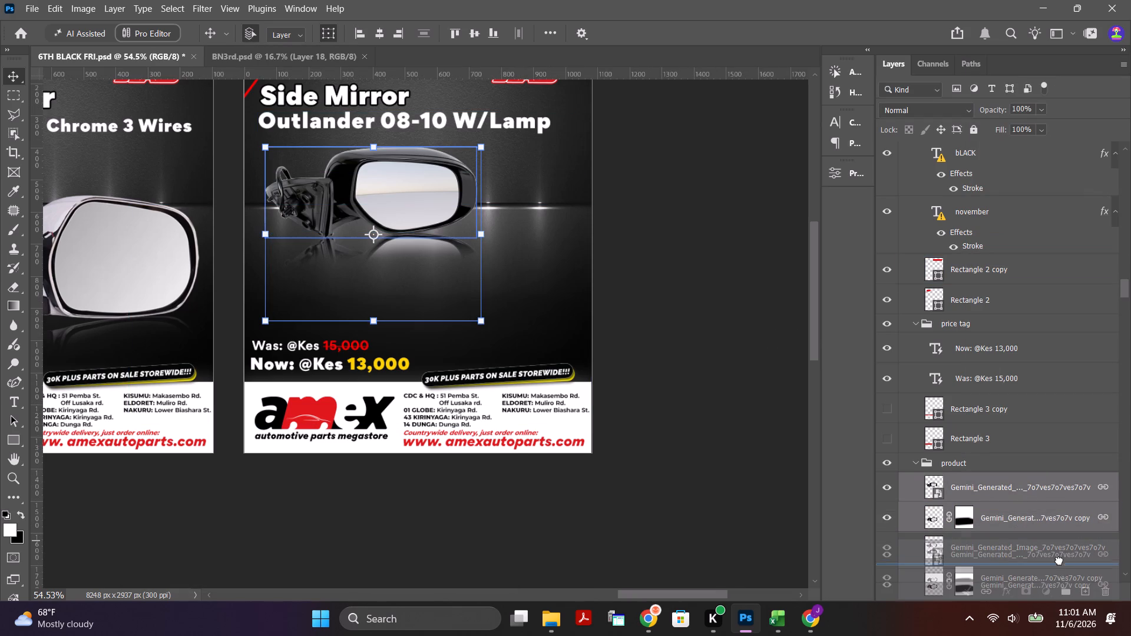
drag(1059, 561, 1069, 566)
scroll(1064, 539, down, 3)
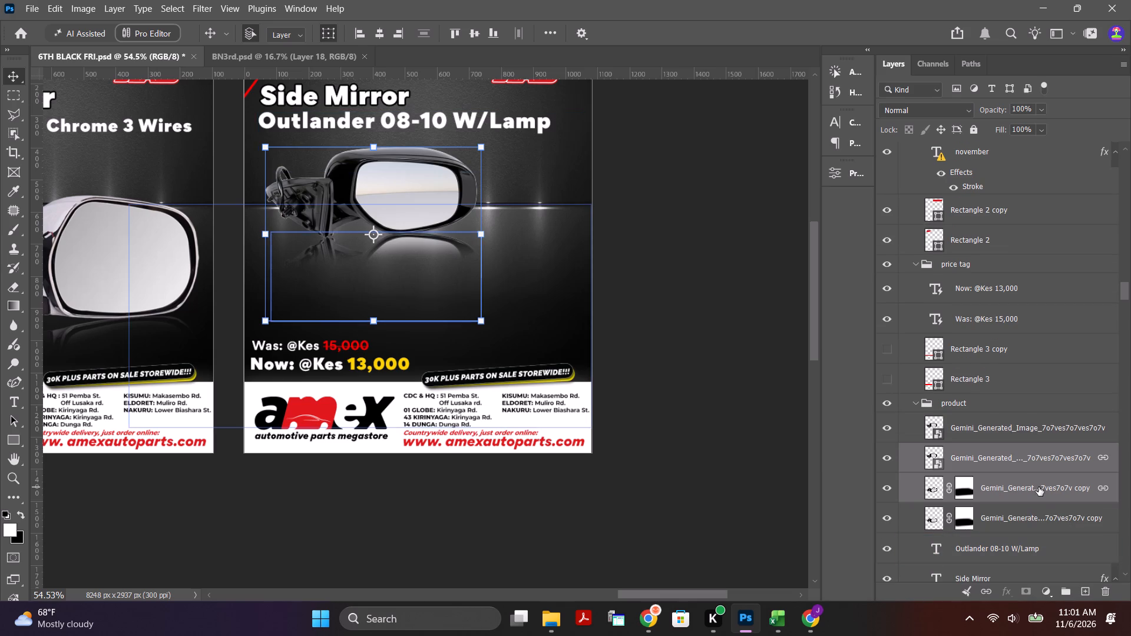
drag(1024, 465, 1040, 533)
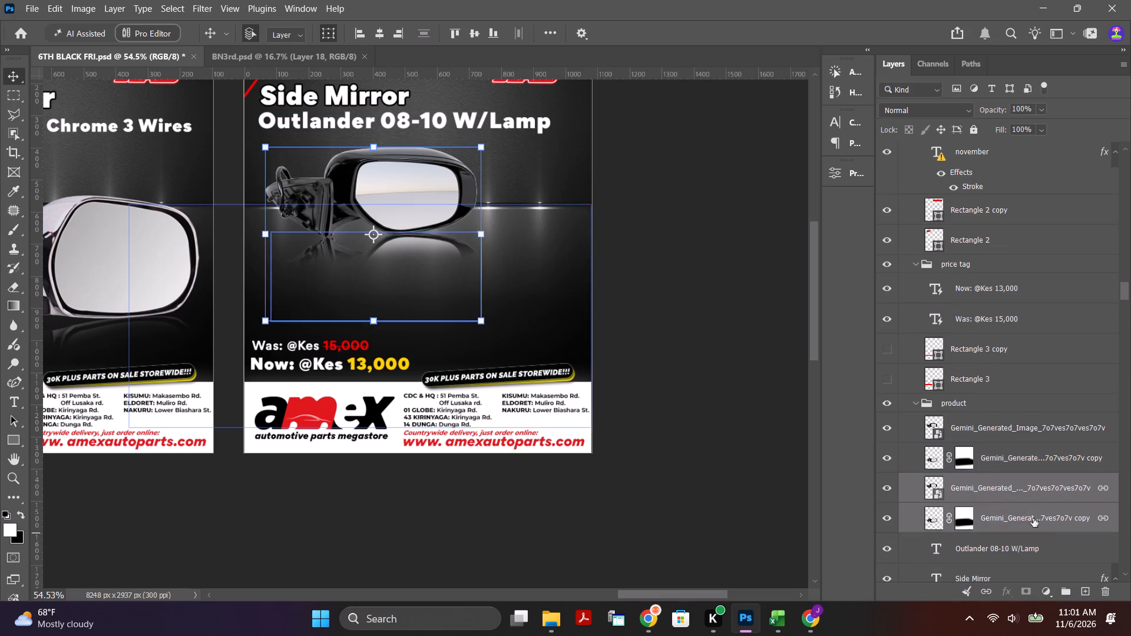
Duplicate all four mirror and reflection layers in the product group and flip the new copies horizontally.
click(1046, 445)
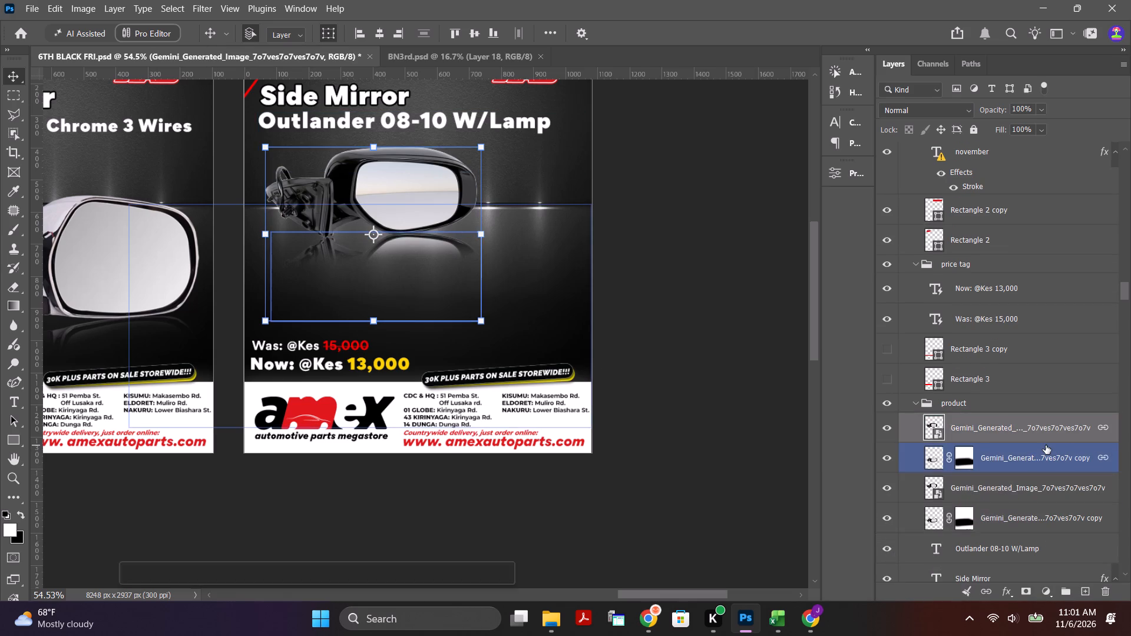
shift+click(1047, 525)
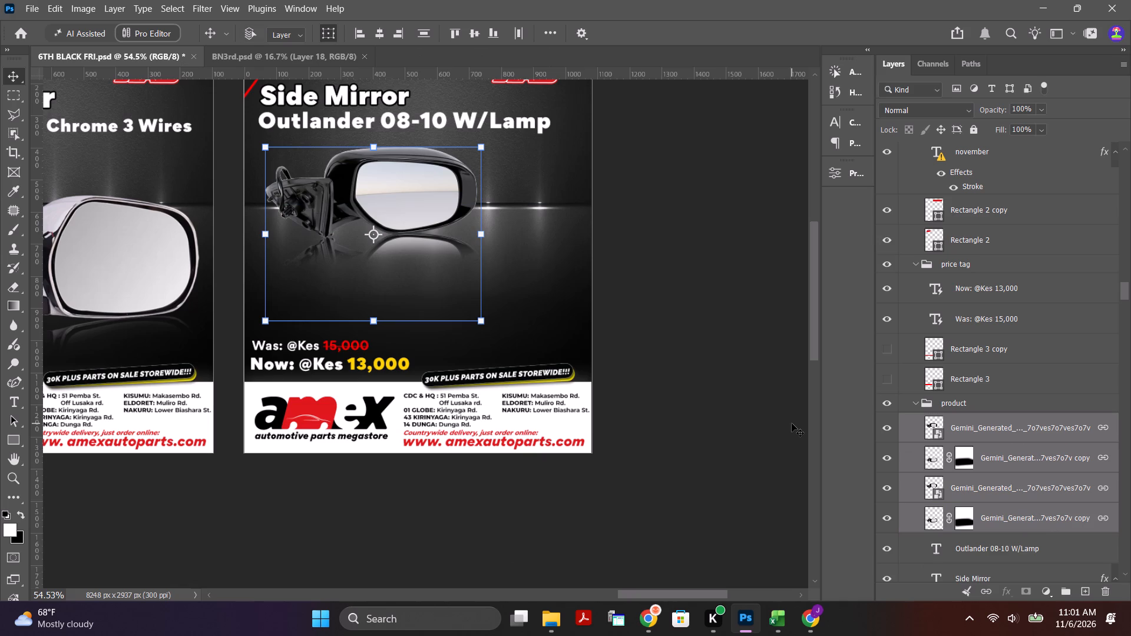
key(ctrl+j)
key(ctrl+t)
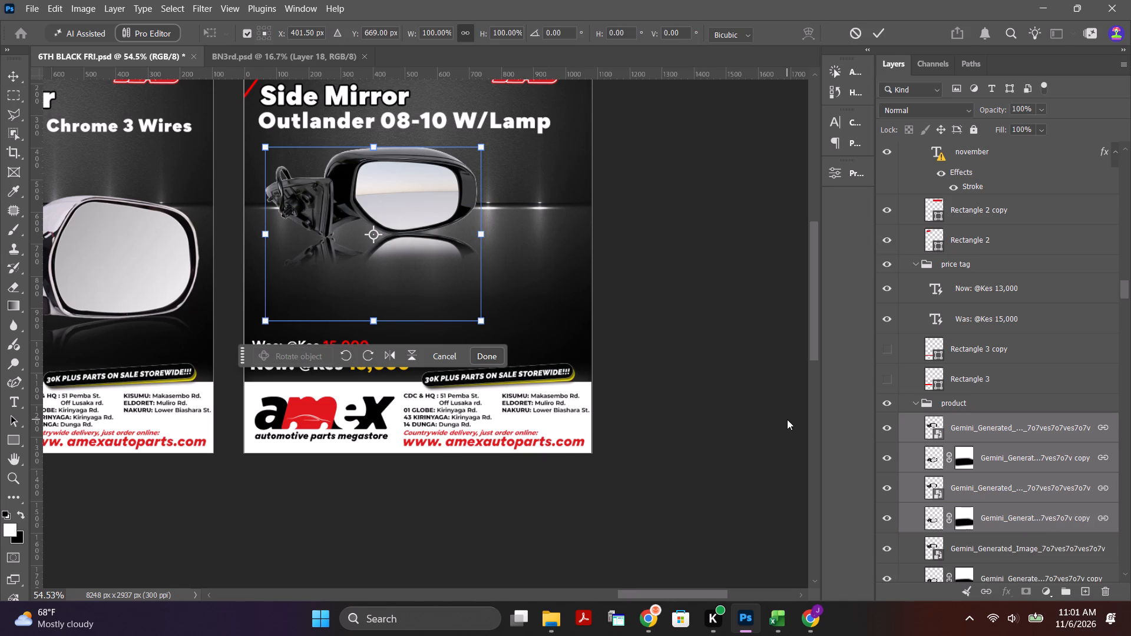
click(387, 356)
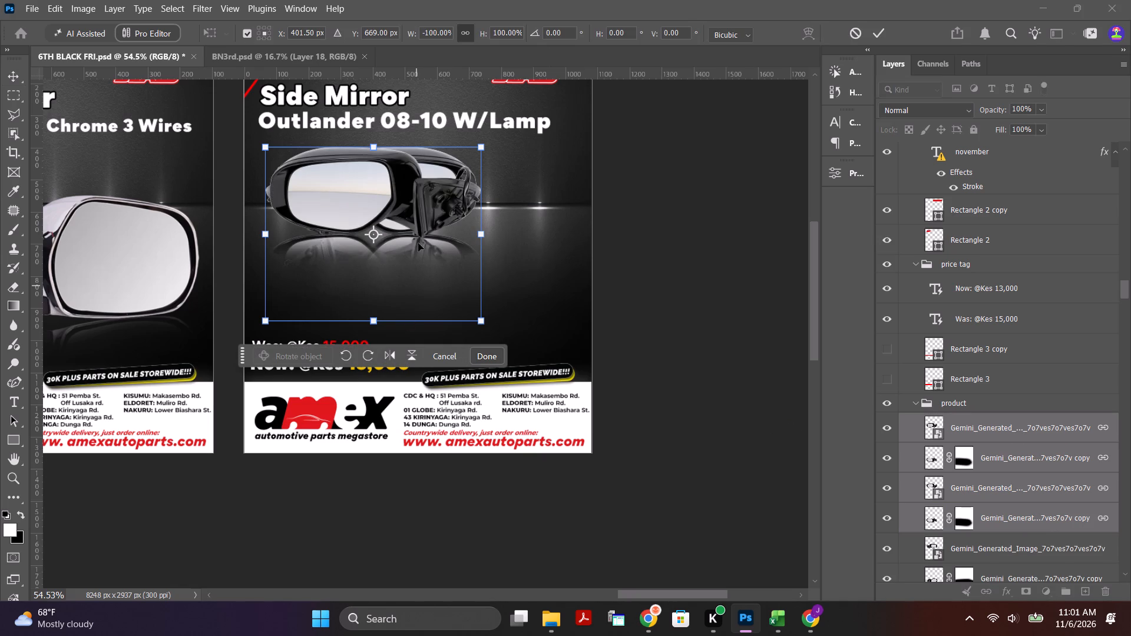
Place the flipped mirror copies below the original, at the ad's lower right beside the price text.
drag(393, 201, 491, 285)
drag(495, 270, 505, 289)
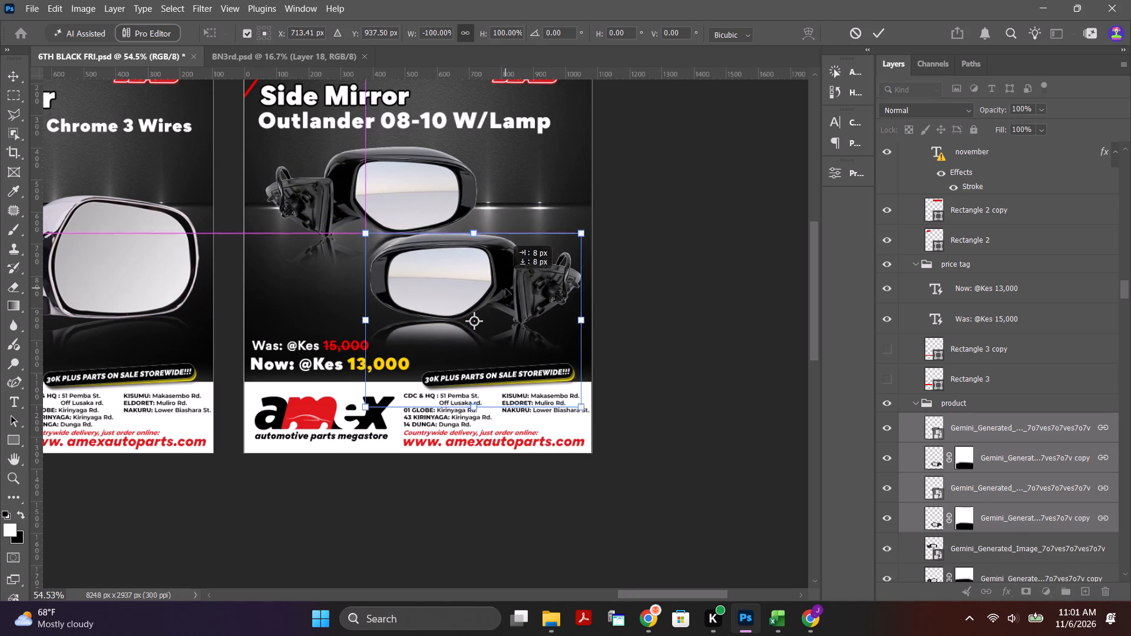
drag(505, 289, 503, 303)
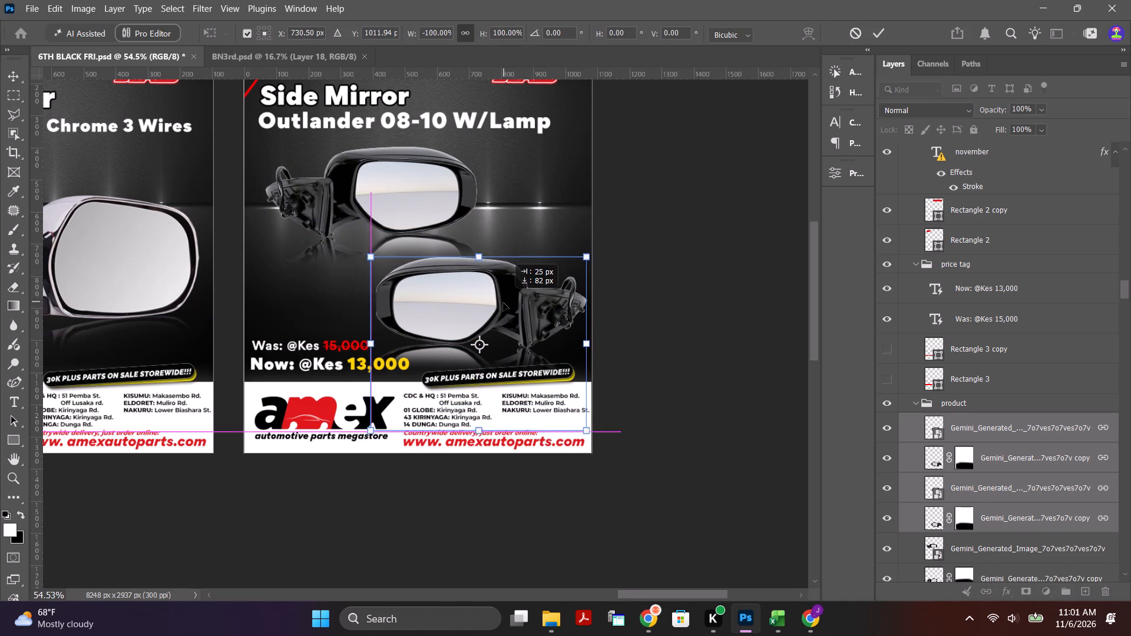
drag(503, 303, 498, 291)
click(882, 29)
click(672, 158)
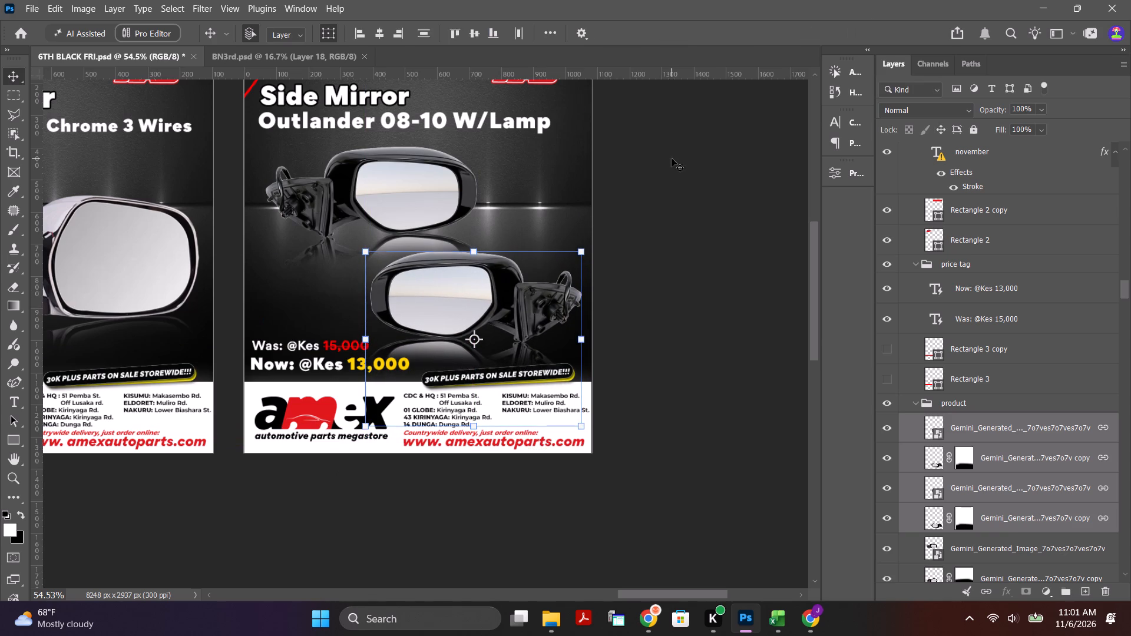
Paint black on the upper mirror reflection's layer mask with the 300 px soft brush, fading the reflection where it meets the lower mirror.
click(406, 193)
scroll(970, 508, down, 4)
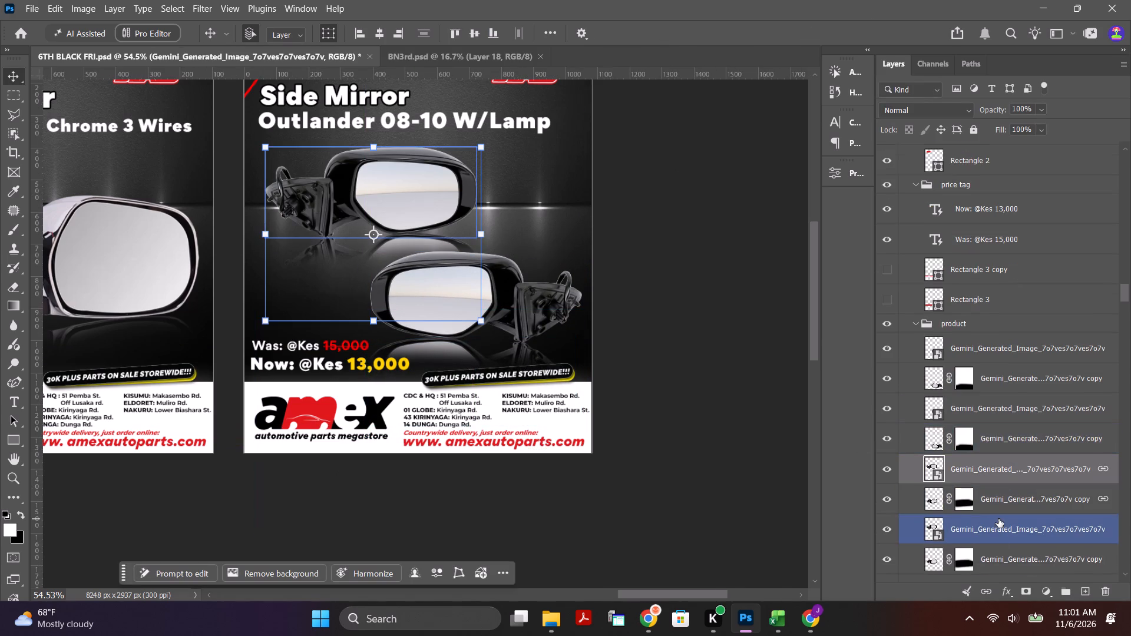
scroll(998, 519, down, 2)
click(1007, 455)
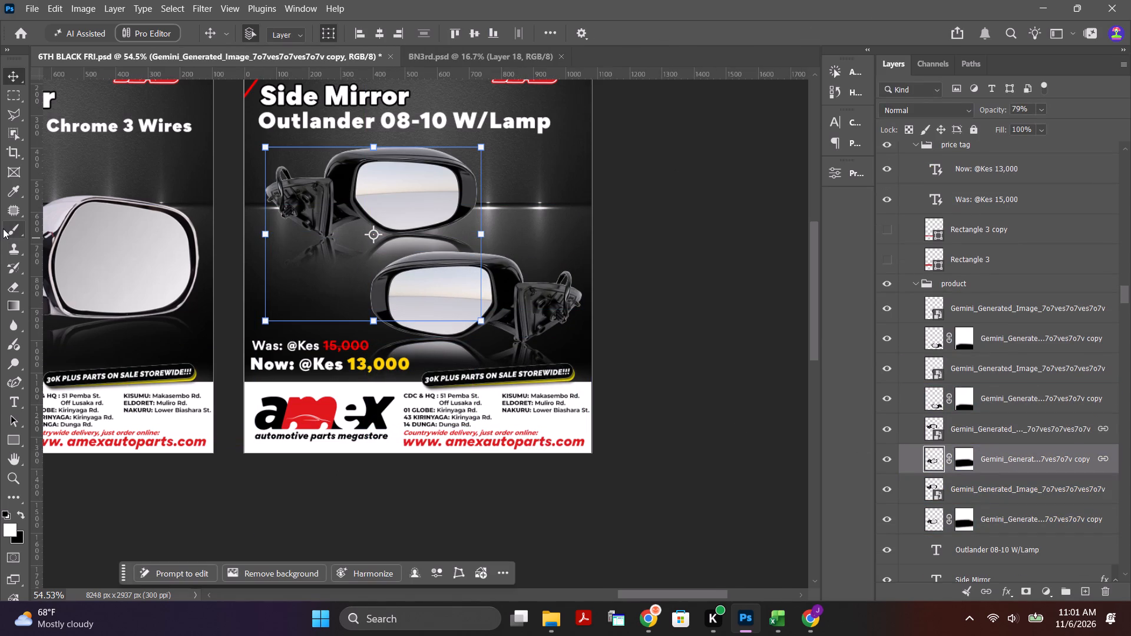
click(11, 229)
drag(302, 297, 408, 300)
key(ctrl+z)
click(974, 466)
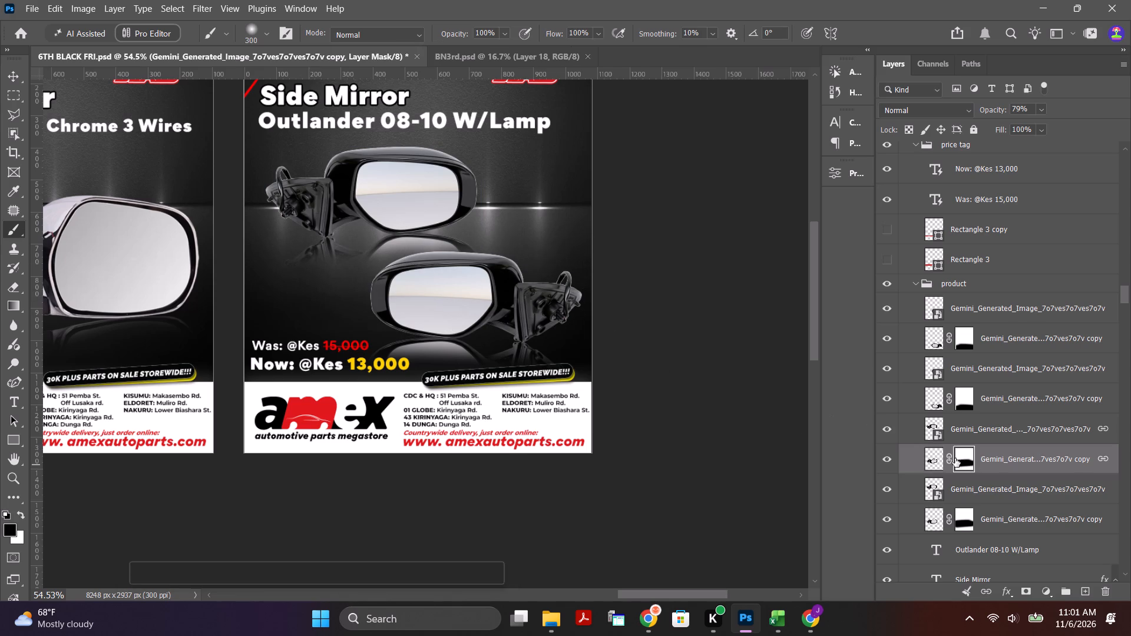
drag(387, 304, 428, 286)
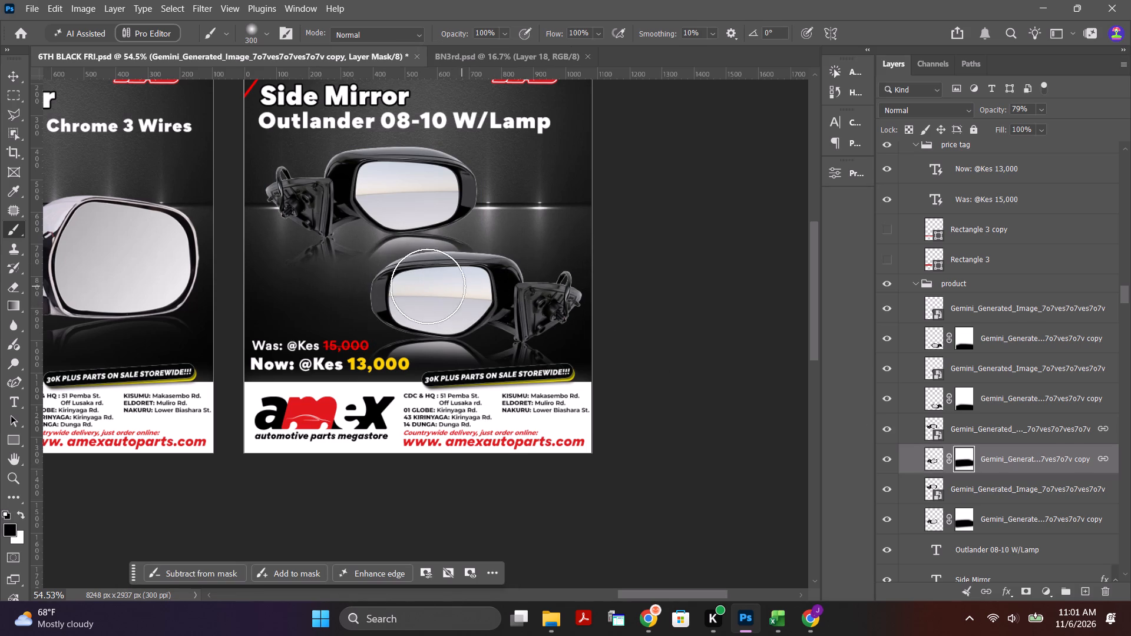
drag(428, 286, 501, 276)
drag(436, 278, 424, 278)
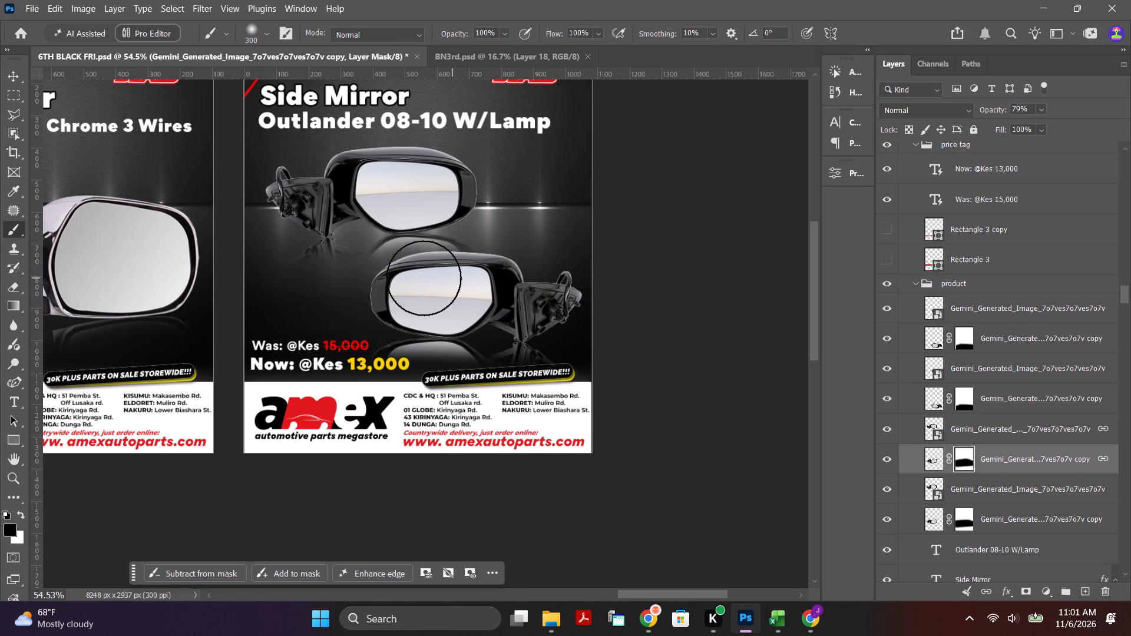
drag(424, 278, 480, 264)
drag(422, 263, 495, 261)
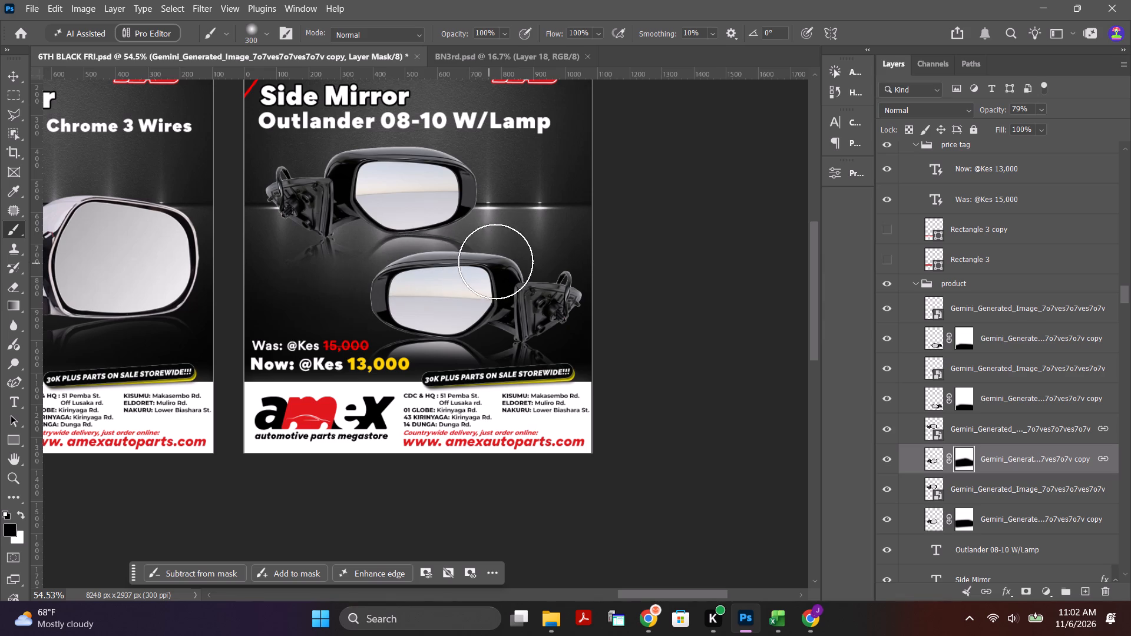
drag(495, 261, 398, 269)
drag(368, 267, 501, 253)
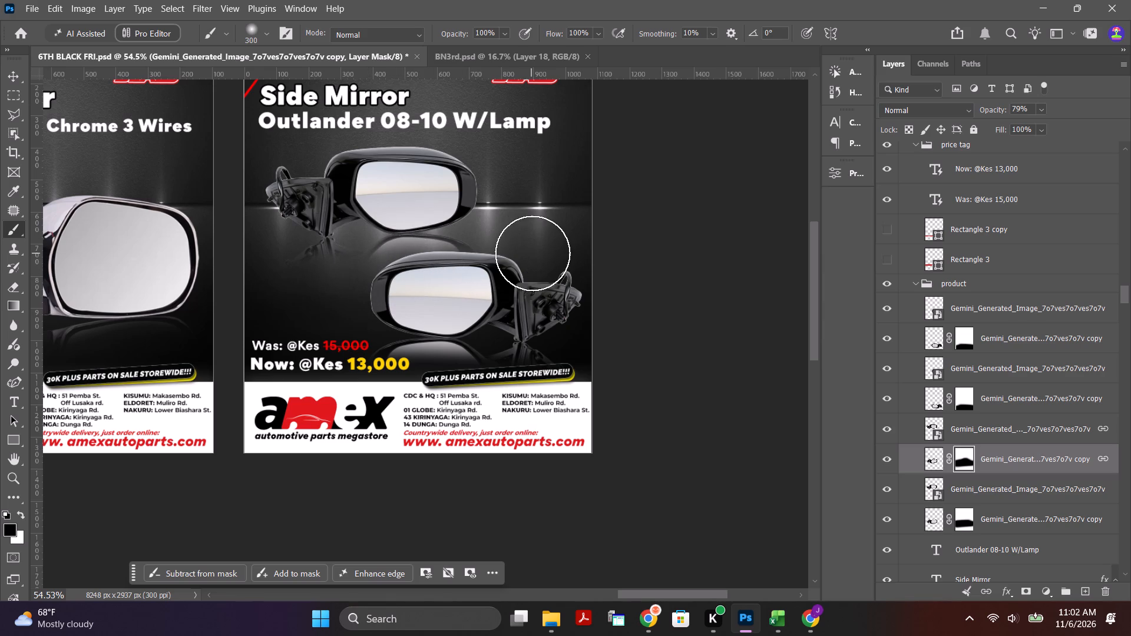
click(14, 74)
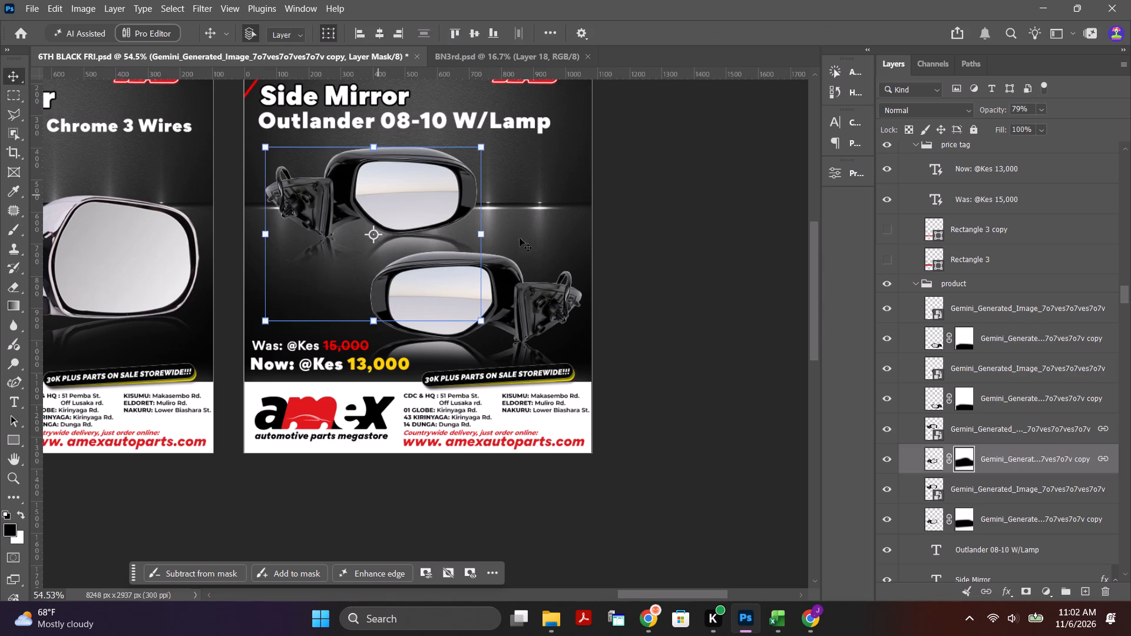
click(652, 293)
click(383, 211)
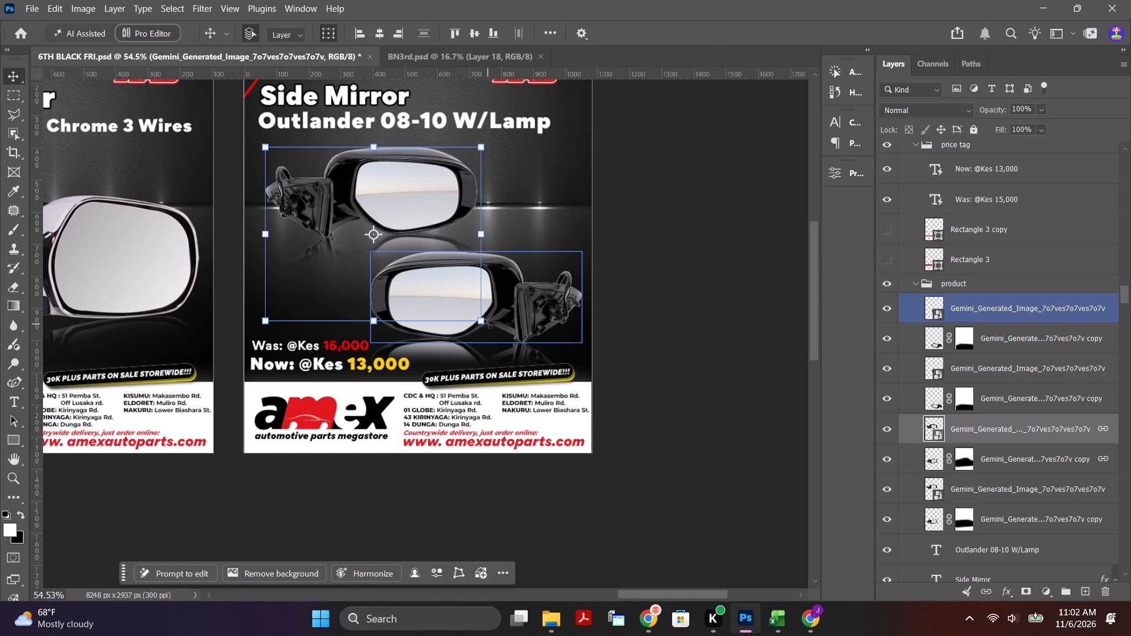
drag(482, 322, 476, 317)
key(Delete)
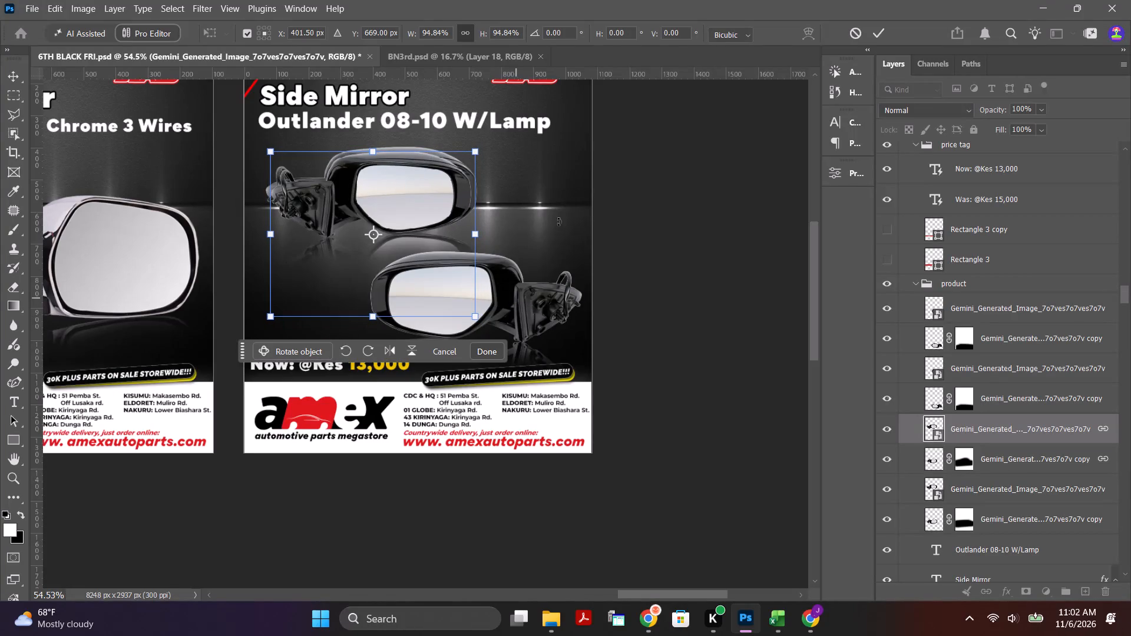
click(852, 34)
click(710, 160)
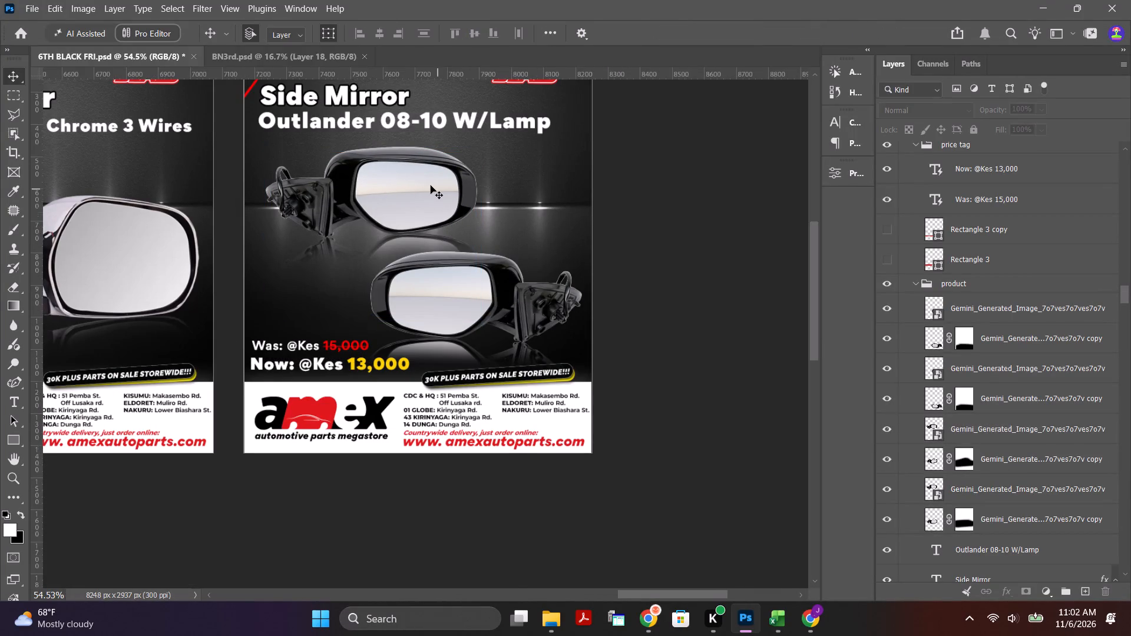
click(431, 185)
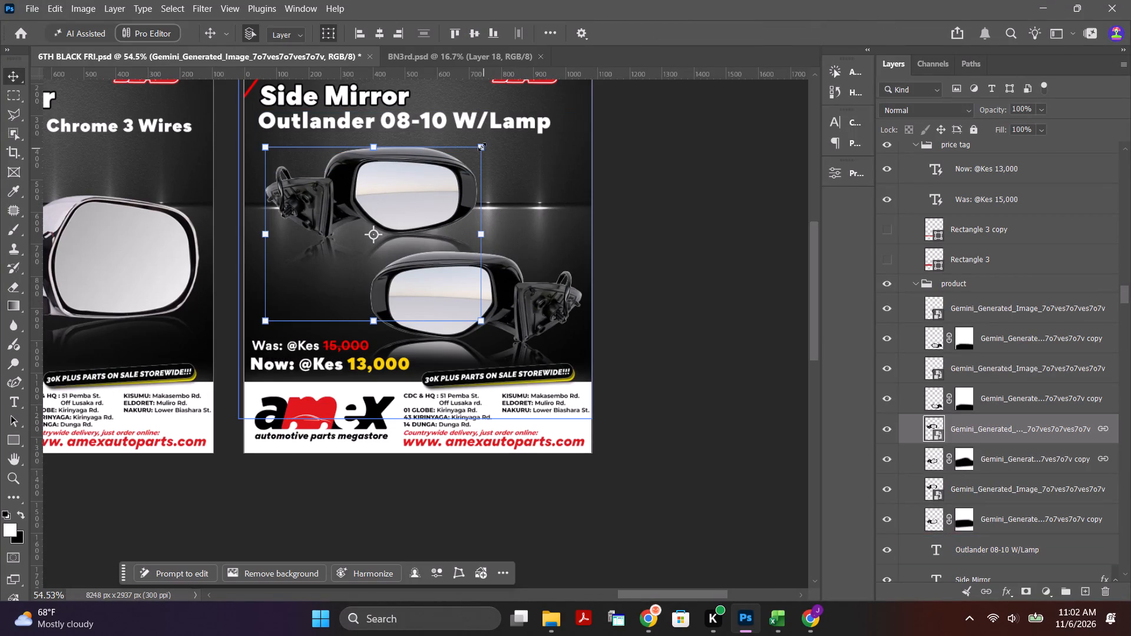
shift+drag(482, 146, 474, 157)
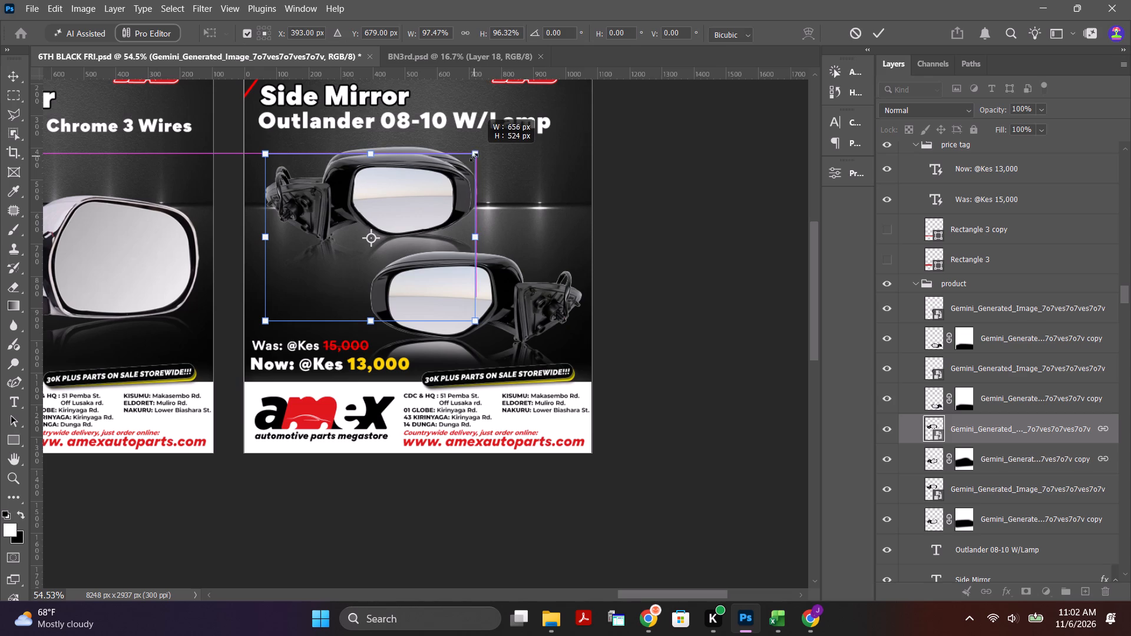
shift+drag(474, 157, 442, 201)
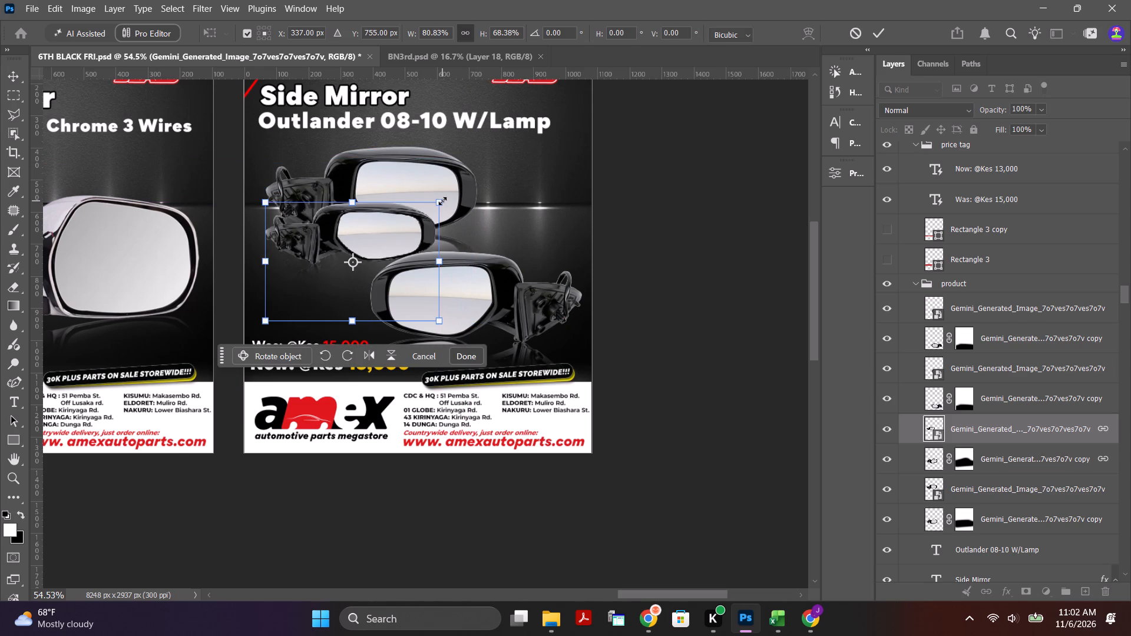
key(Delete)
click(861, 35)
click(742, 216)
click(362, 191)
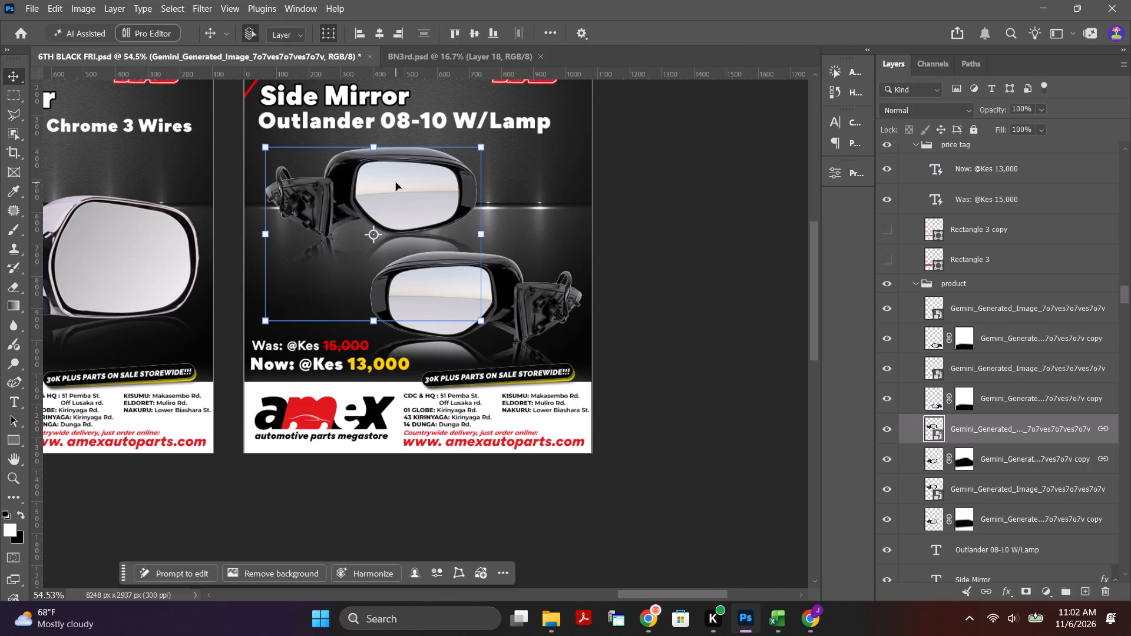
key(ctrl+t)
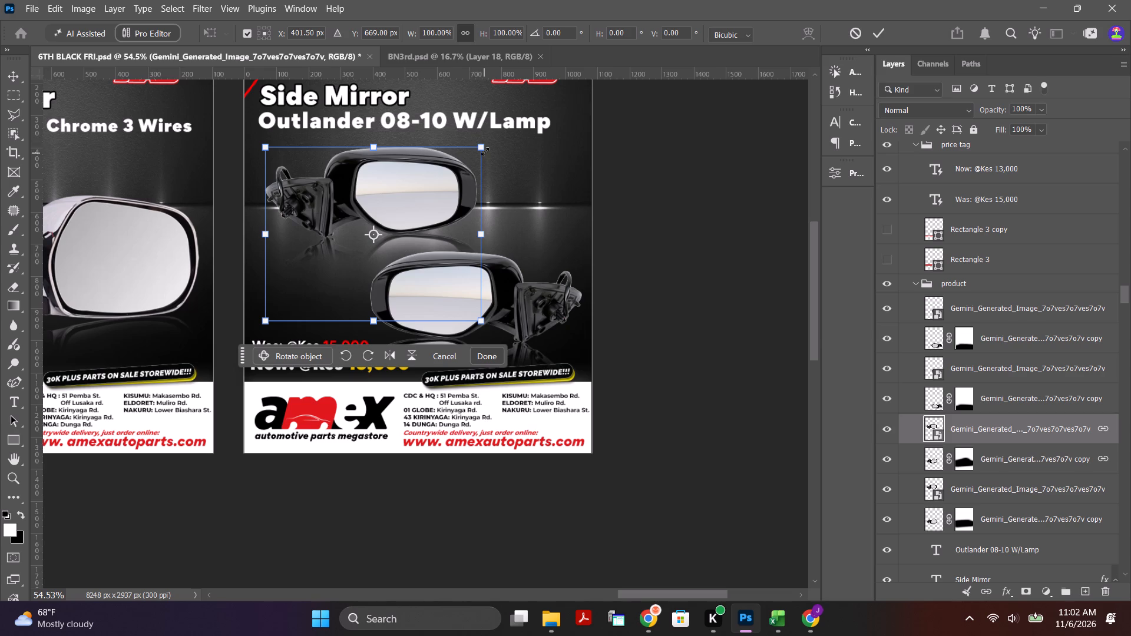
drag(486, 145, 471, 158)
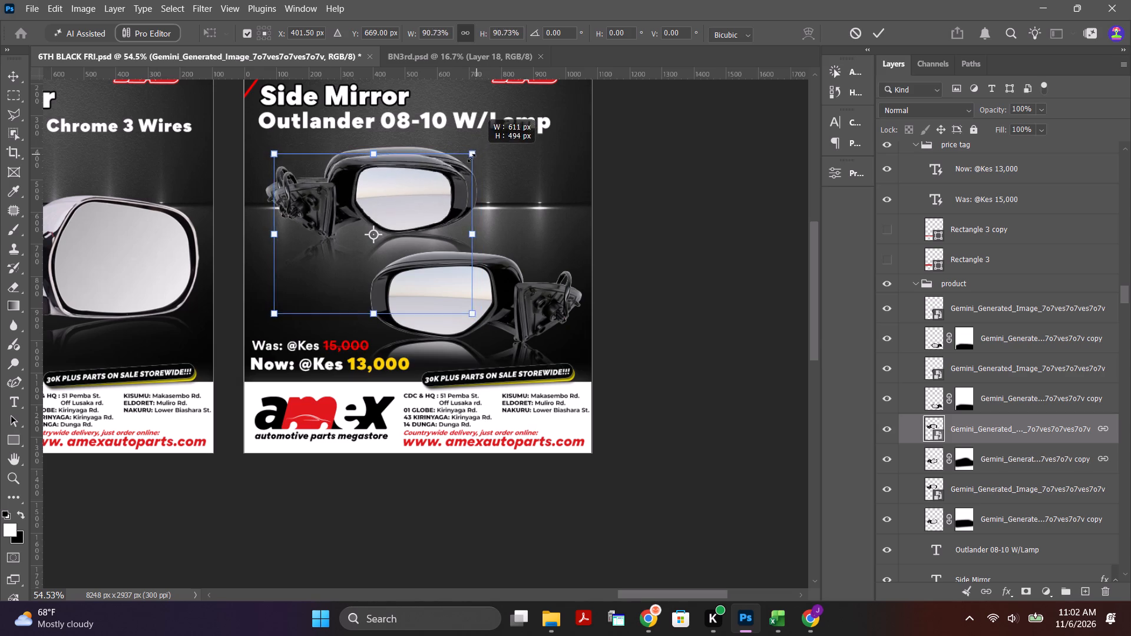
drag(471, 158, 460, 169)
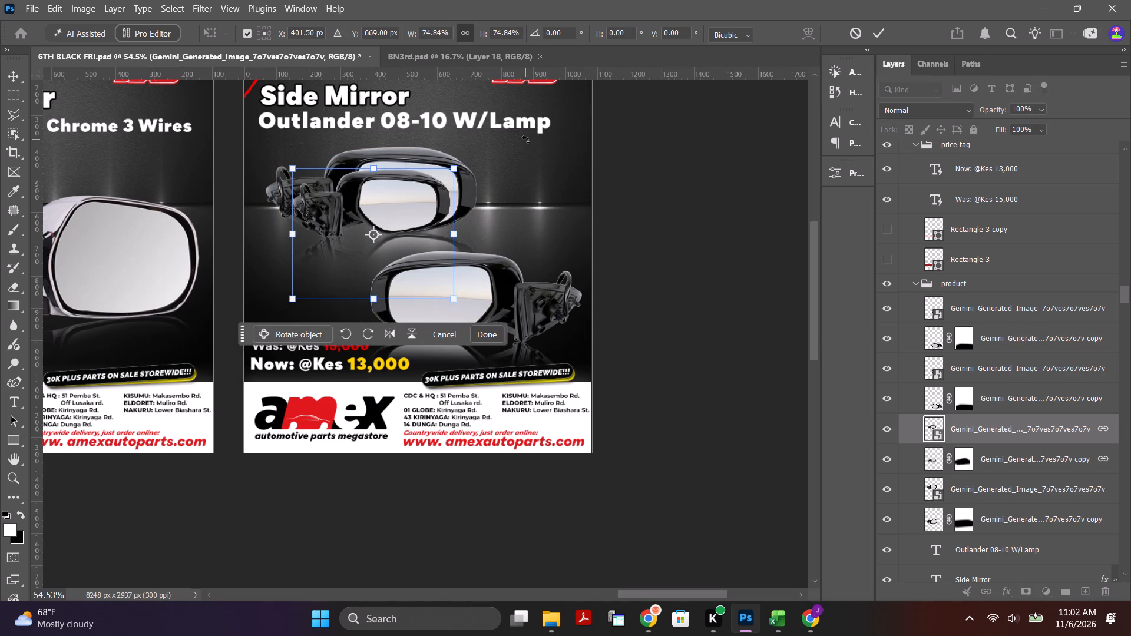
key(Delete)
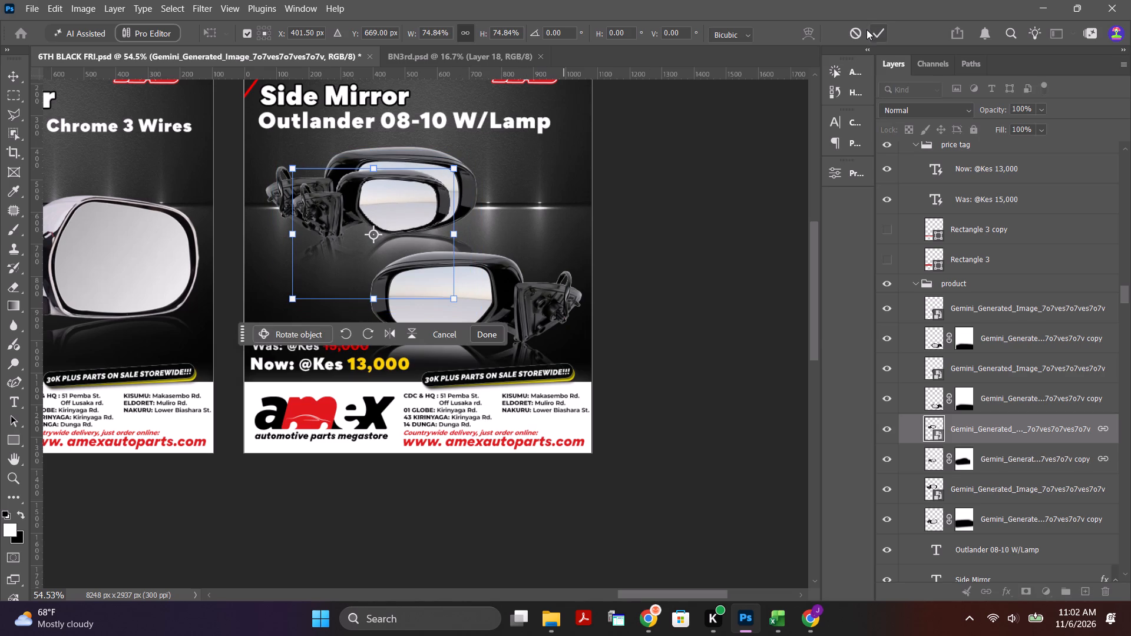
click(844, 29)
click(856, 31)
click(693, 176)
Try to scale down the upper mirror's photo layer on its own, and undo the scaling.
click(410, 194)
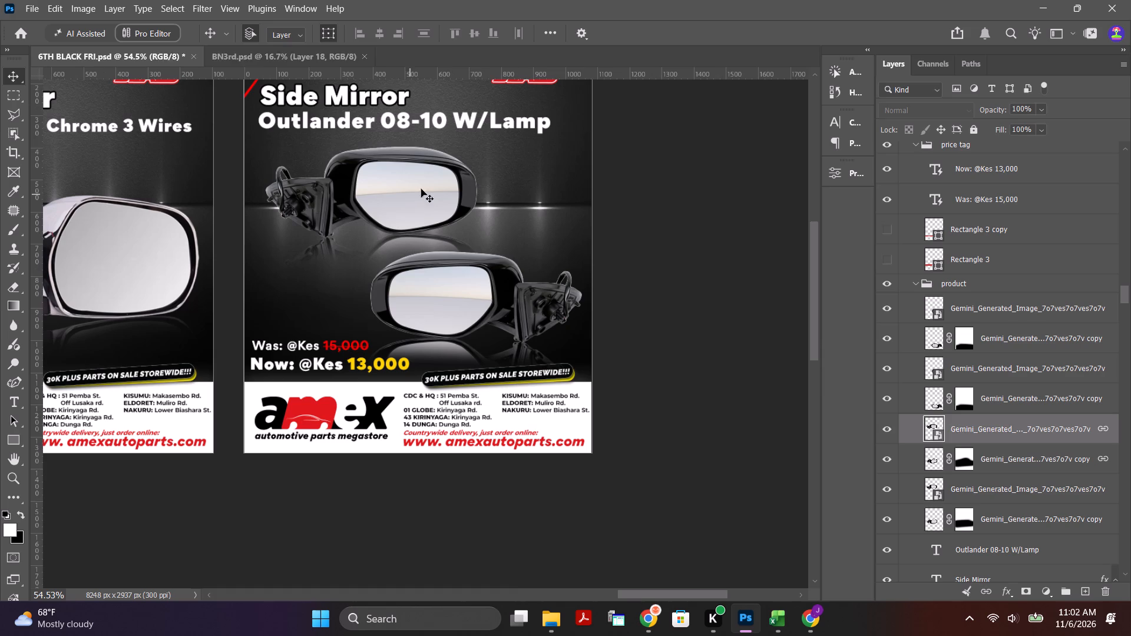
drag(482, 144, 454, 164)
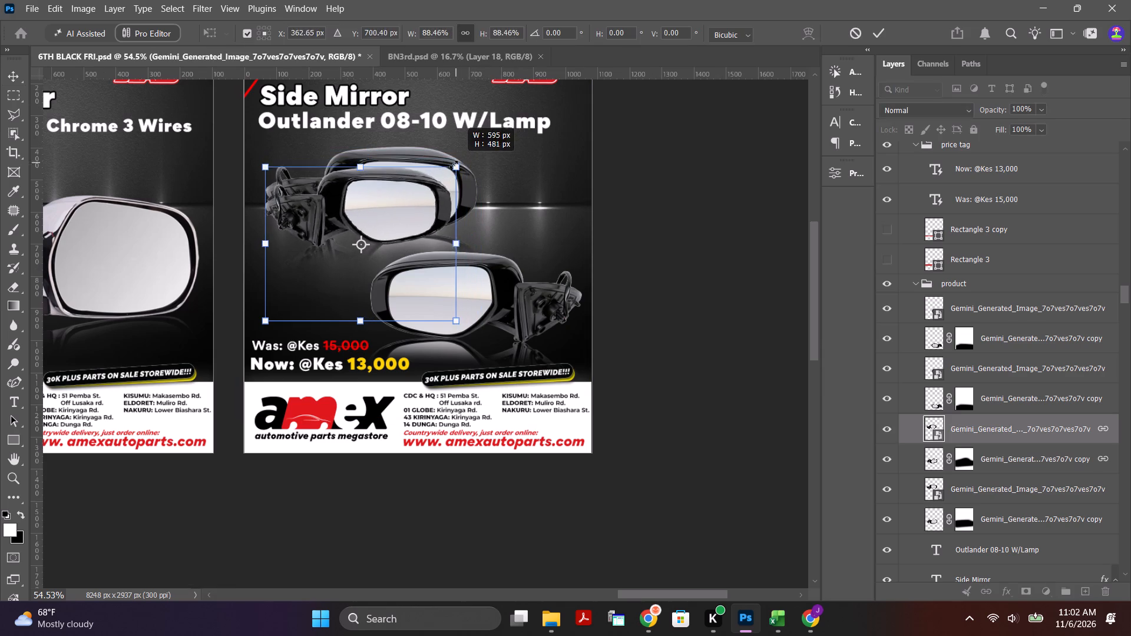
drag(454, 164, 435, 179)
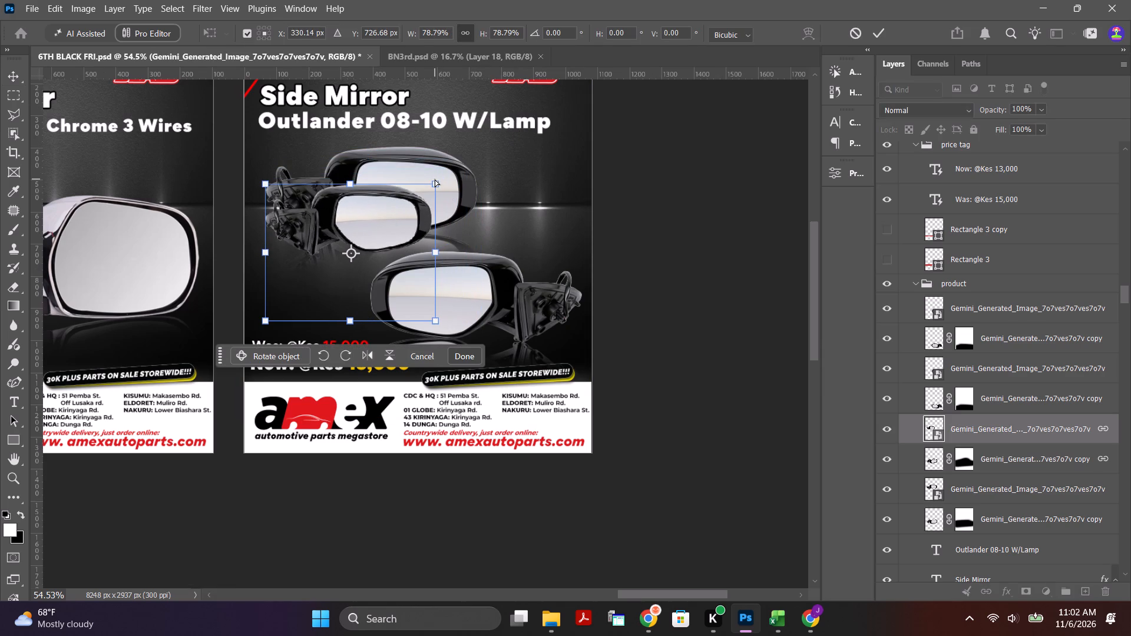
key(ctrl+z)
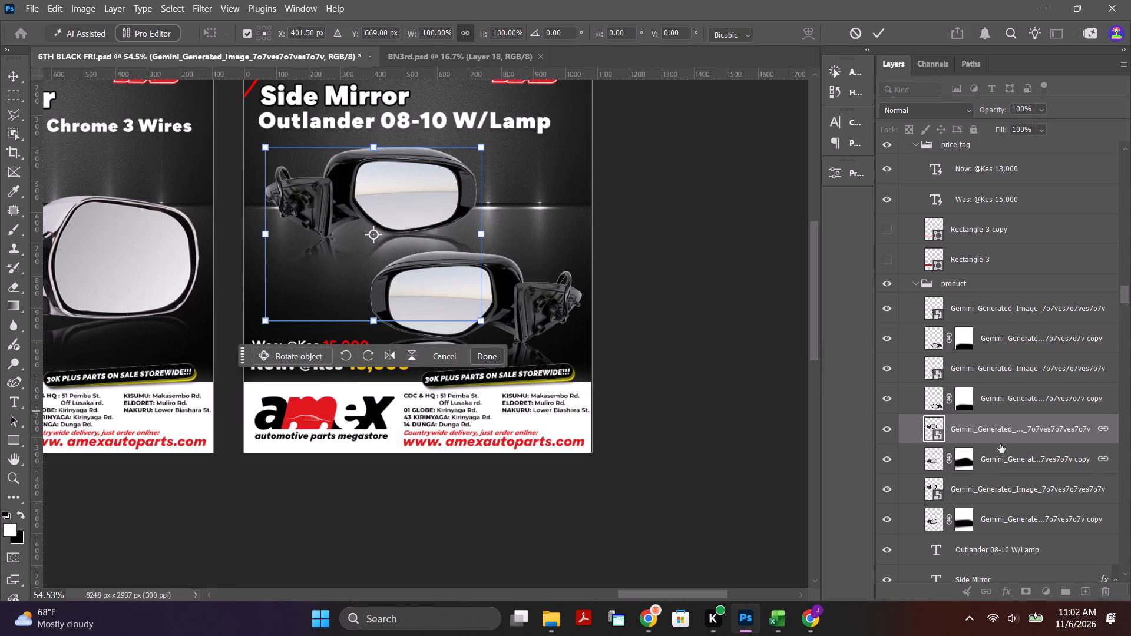
Delete one duplicate linked pair of upper mirror and reflection layers from the product group.
shift+click(1022, 463)
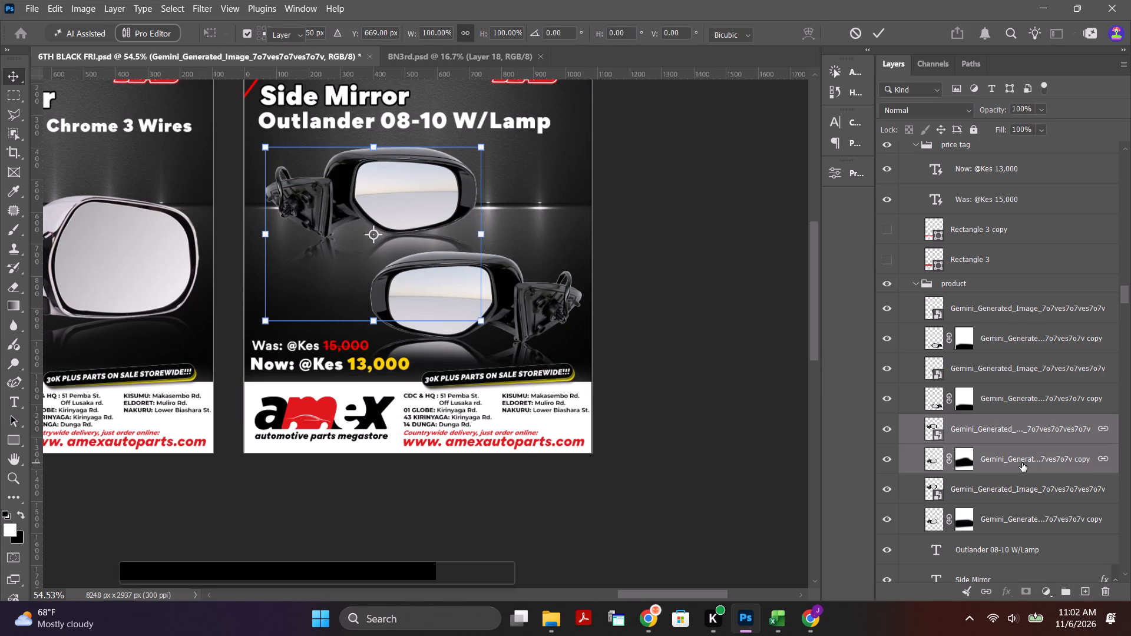
key(Delete)
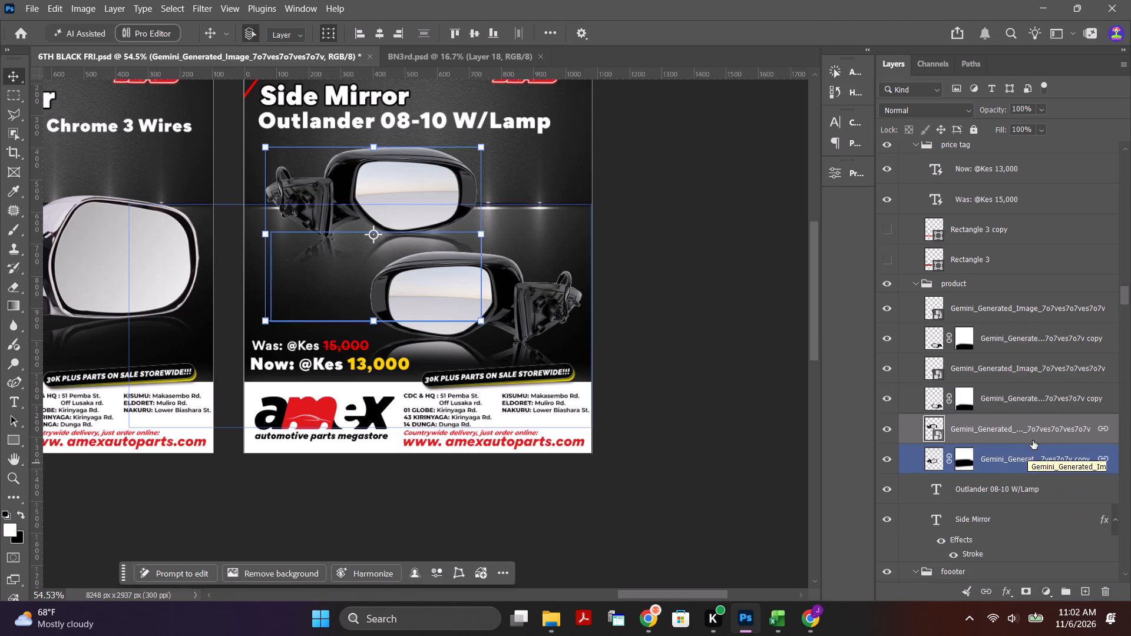
Scale the remaining upper mirror and its reflection to 85.57% and move them up and left beneath the Outlander 08-10 W/Lamp text.
click(1061, 423)
click(886, 433)
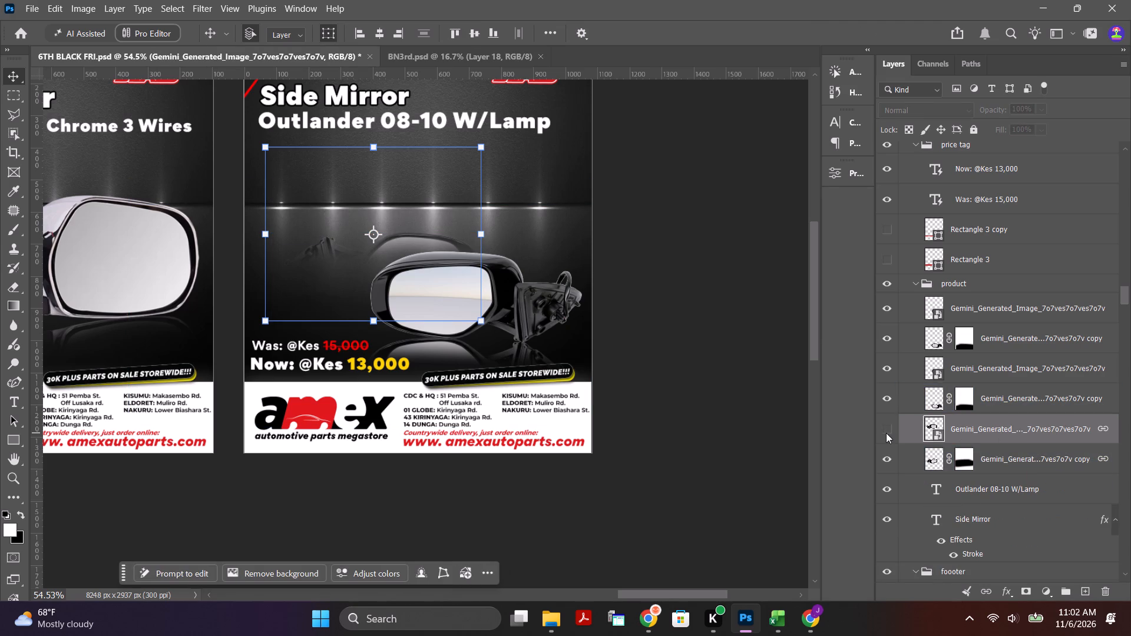
click(886, 433)
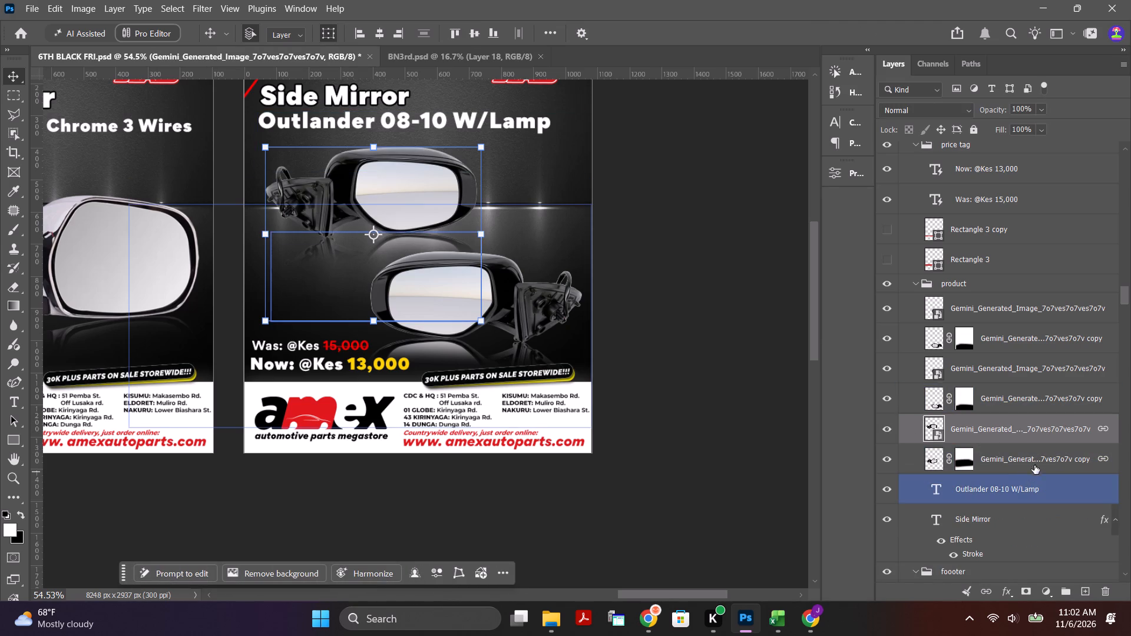
shift+click(1037, 460)
key(t)
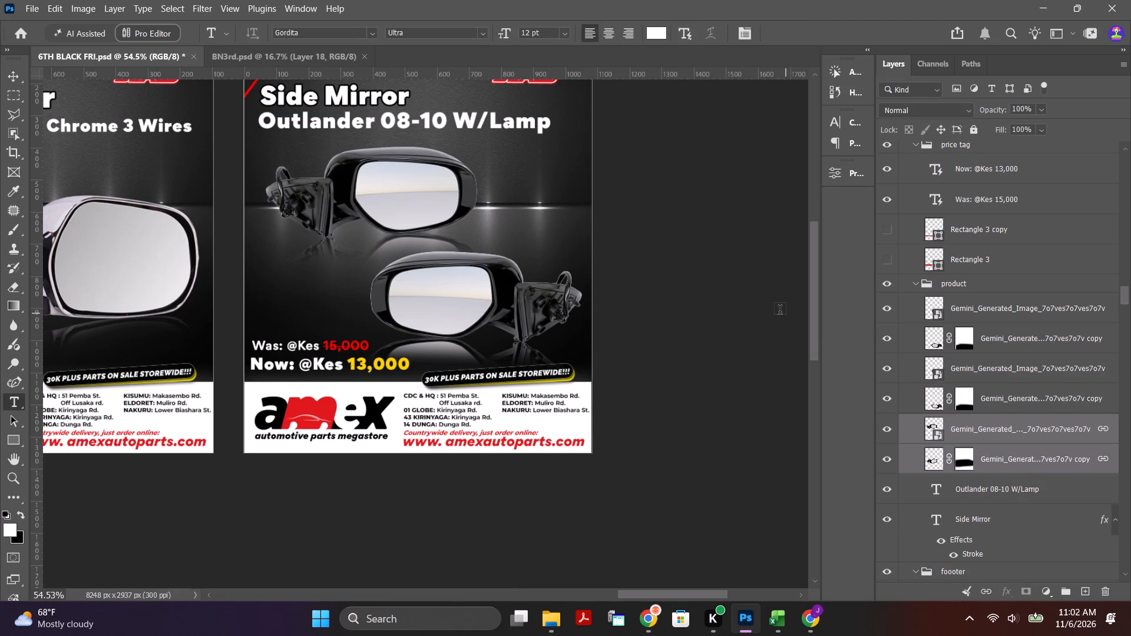
key(ctrl+t)
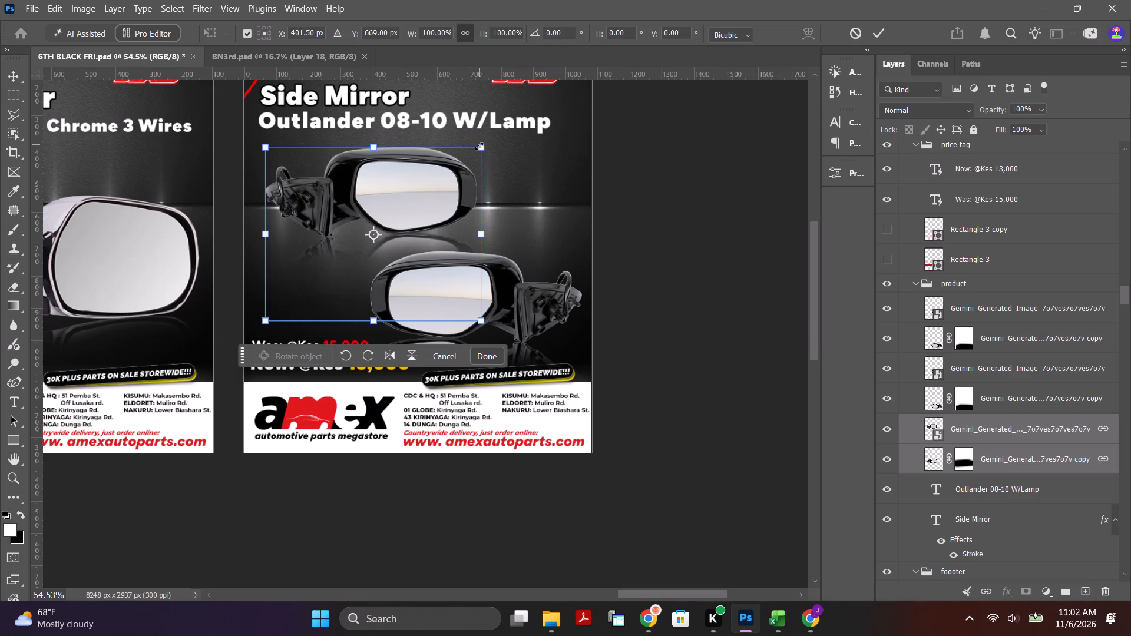
drag(479, 146, 464, 159)
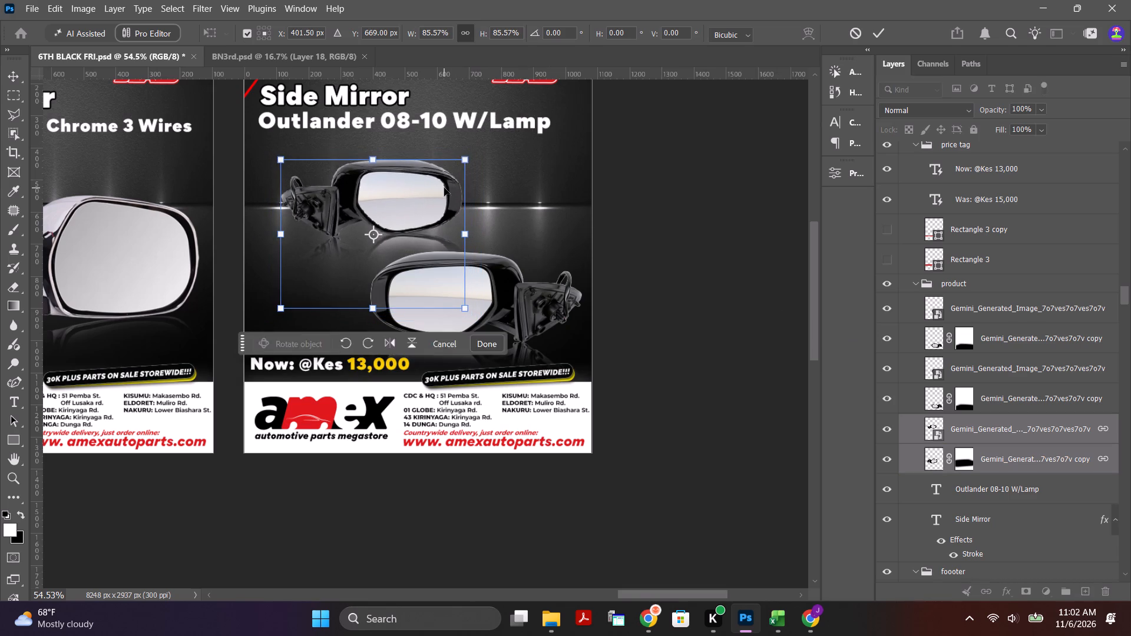
drag(444, 188, 413, 166)
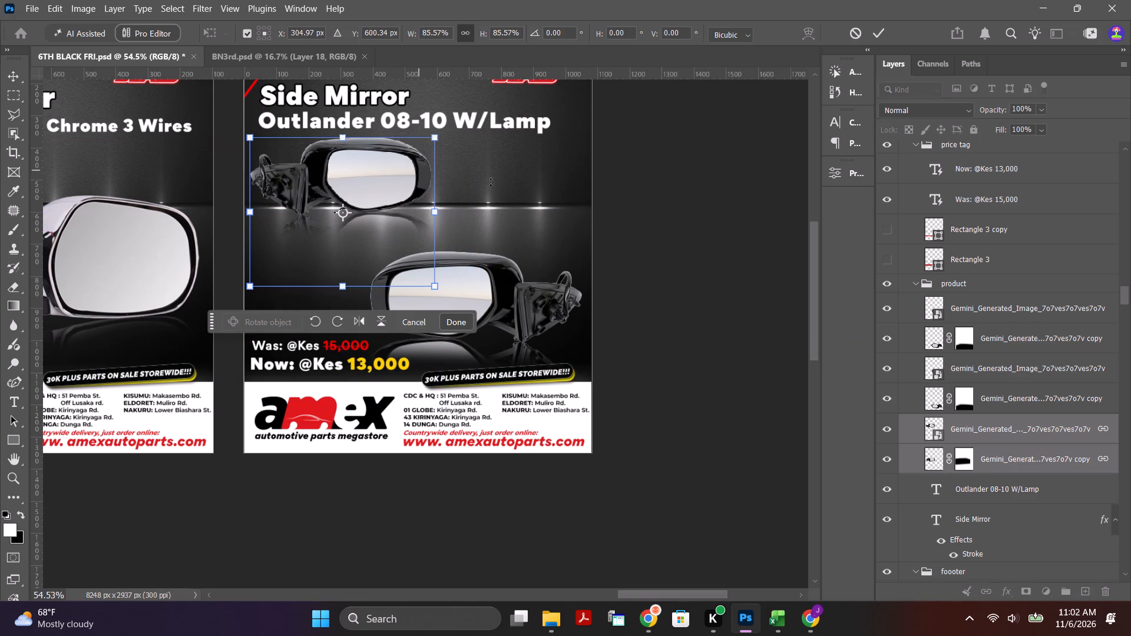
click(883, 29)
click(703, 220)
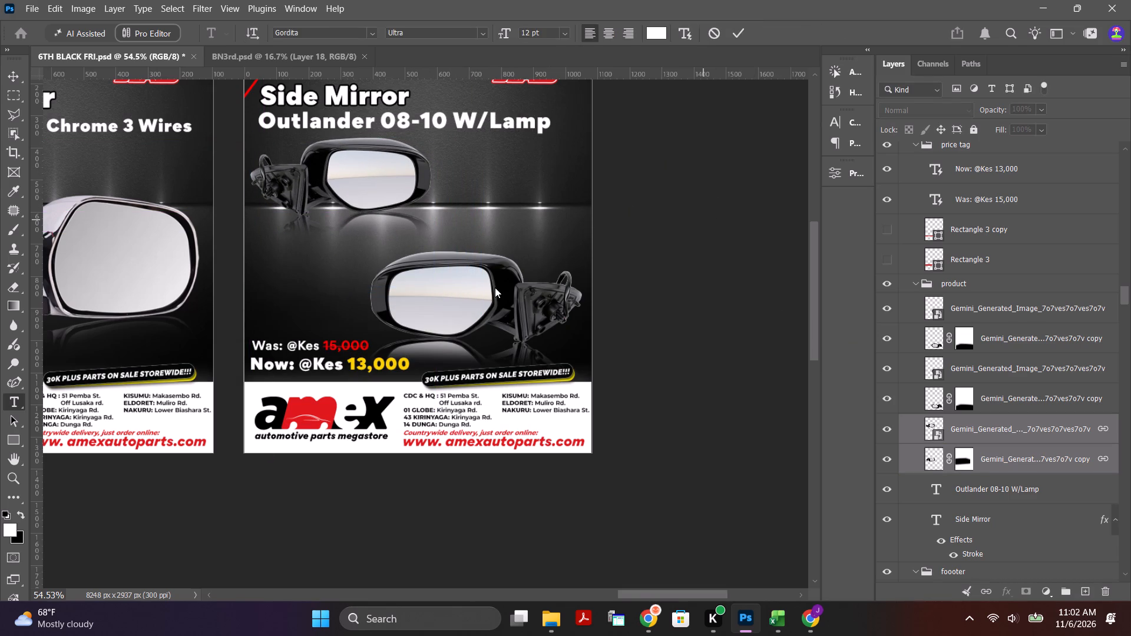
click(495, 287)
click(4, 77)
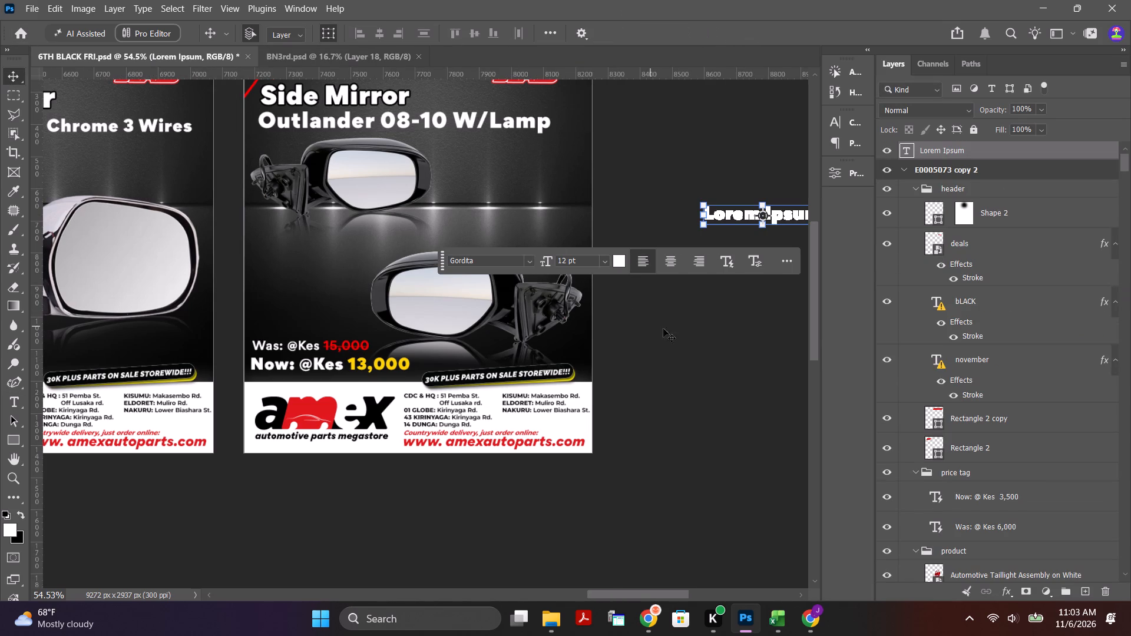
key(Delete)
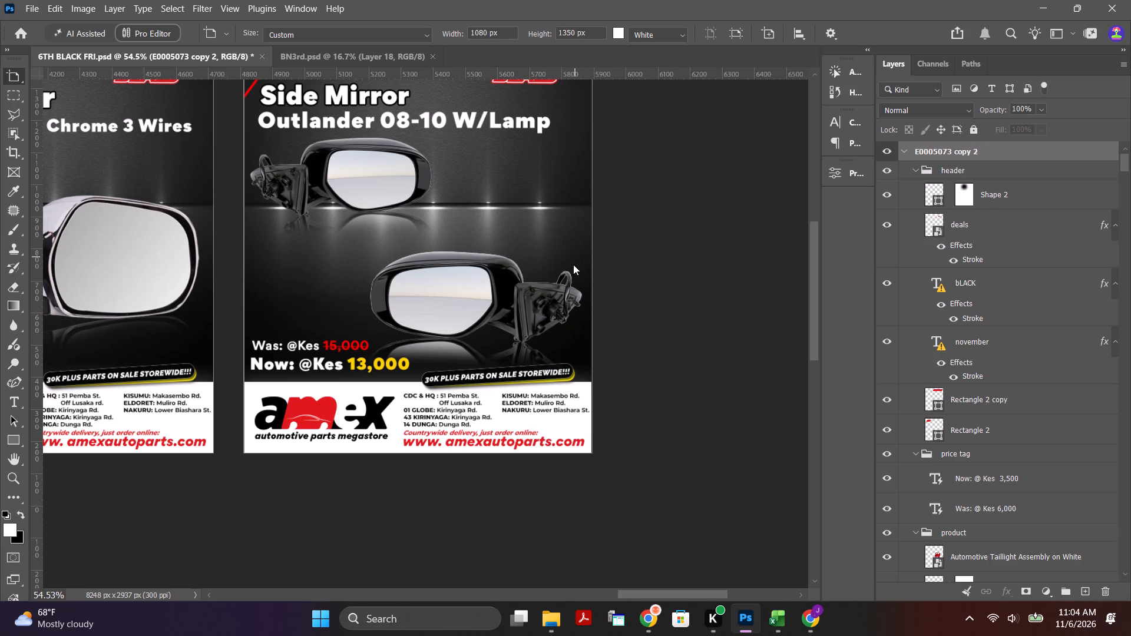
Delete the topmost duplicate of the flipped mirror photo, after shifting it off the copy beneath, leaving its reflection layer in place.
right_click(13, 75)
click(64, 77)
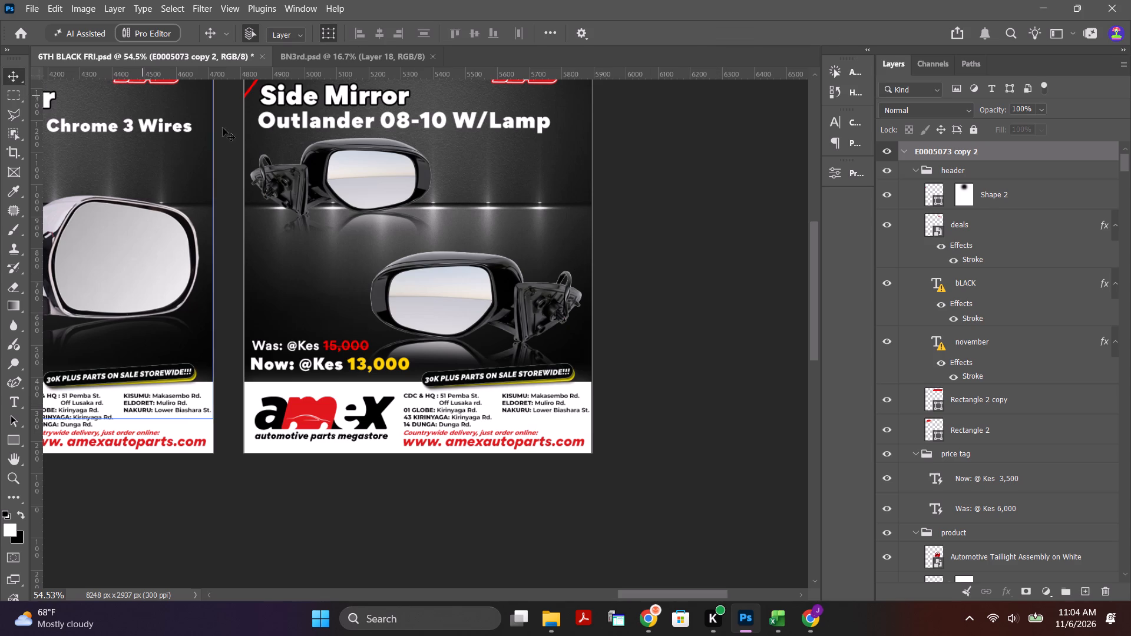
click(663, 253)
click(537, 283)
click(518, 302)
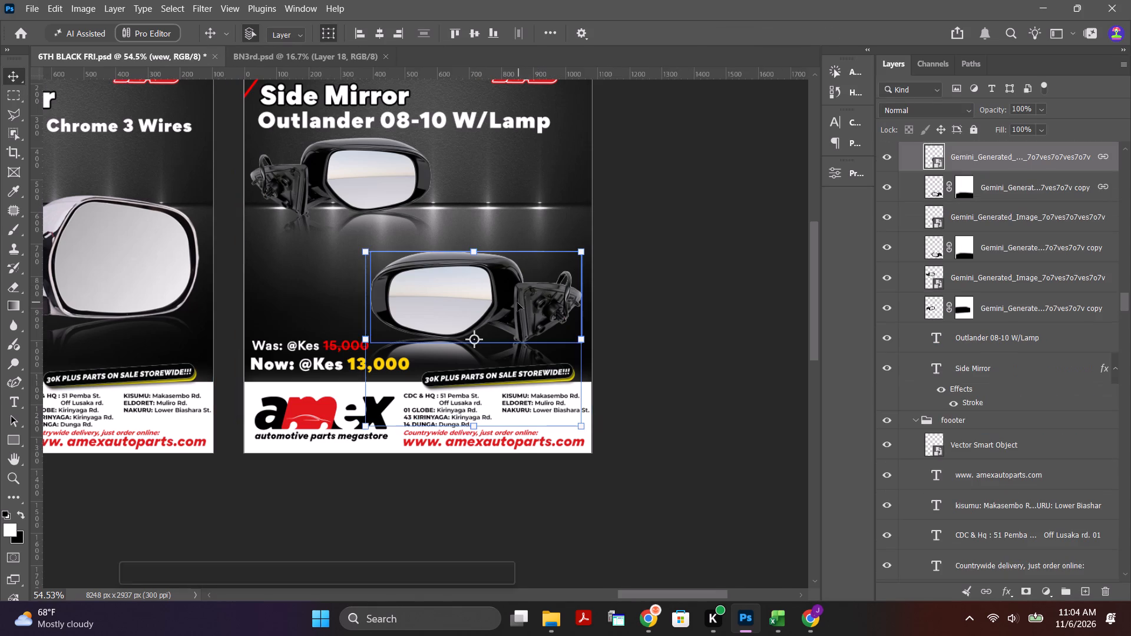
drag(504, 309, 514, 266)
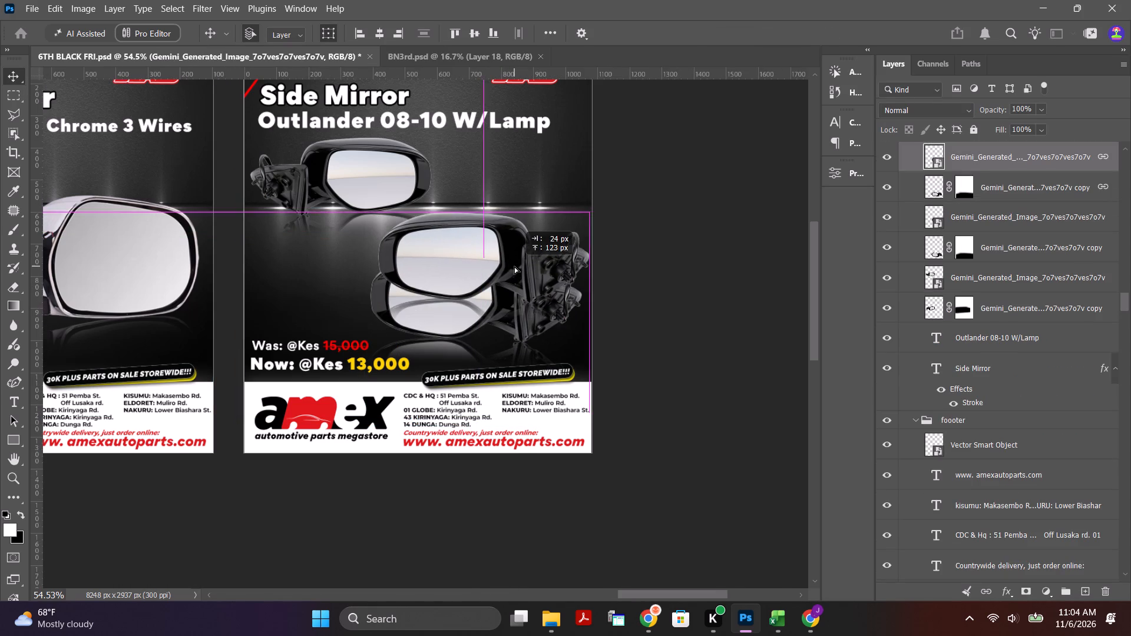
drag(514, 266, 515, 265)
key(Delete)
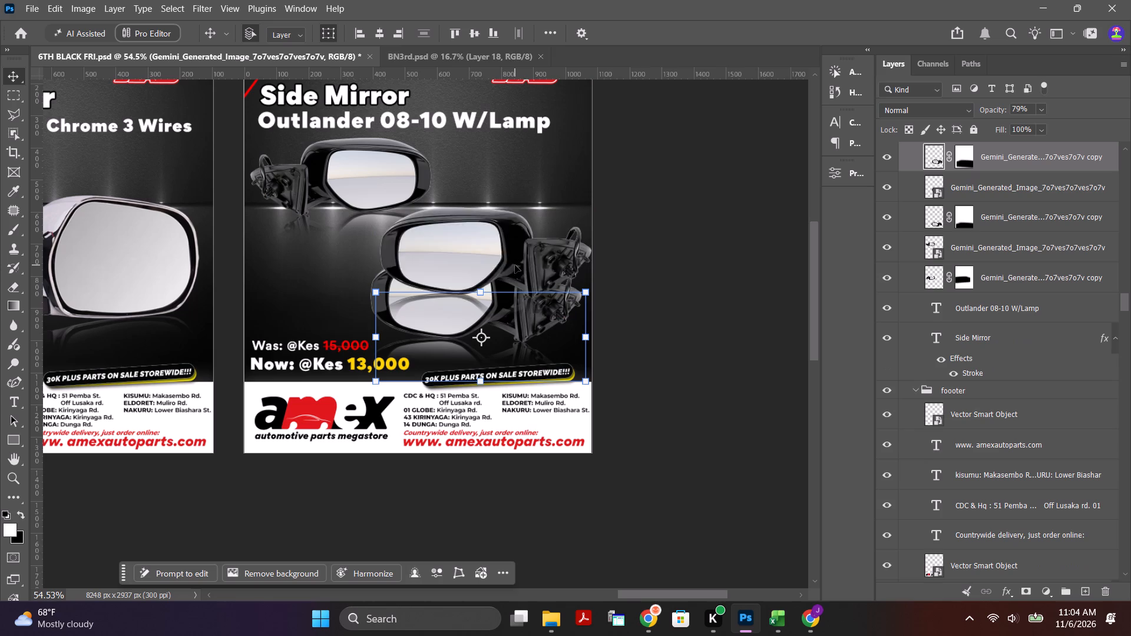
Move the flipped lower mirror and both reflection copies up about 82 px, closer to the upper mirror.
click(517, 312)
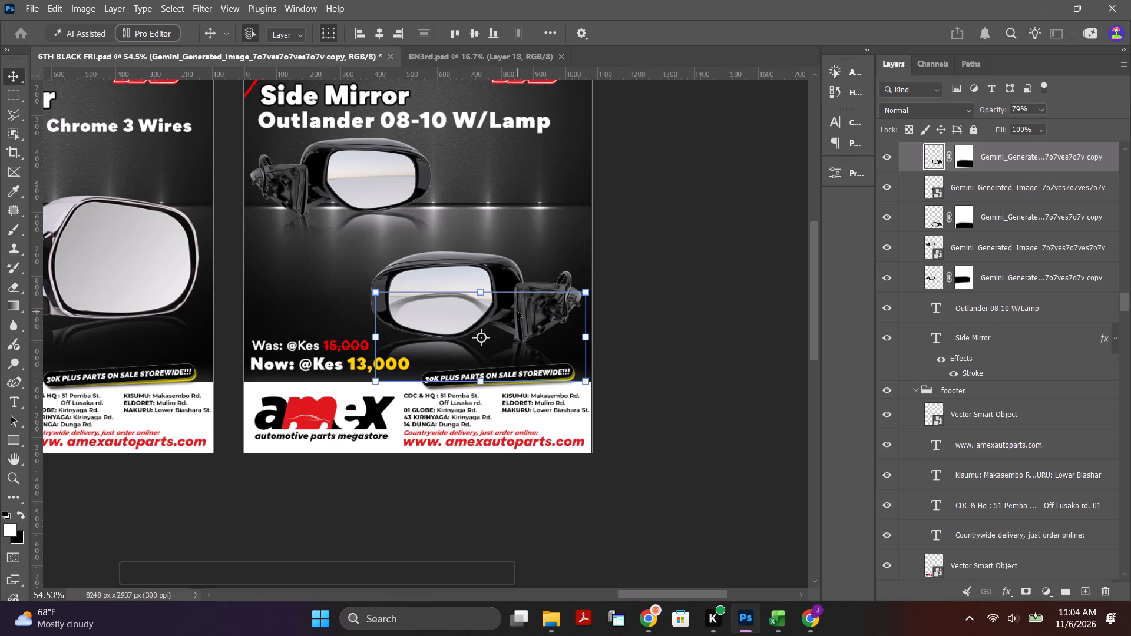
shift+click(1017, 191)
drag(539, 307, 542, 281)
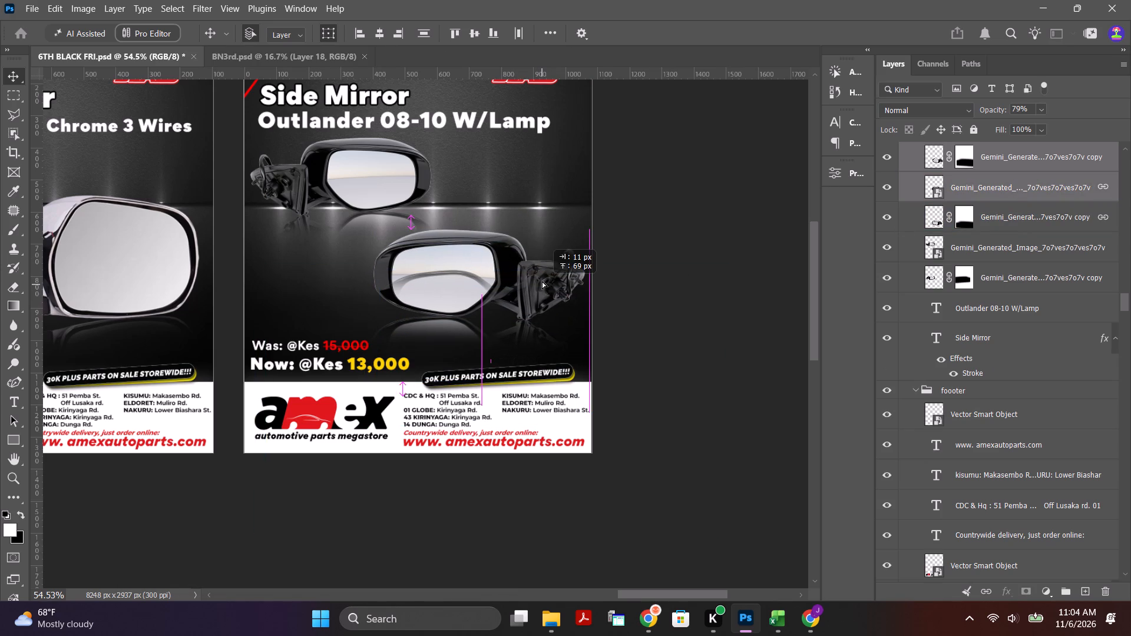
drag(542, 281, 543, 280)
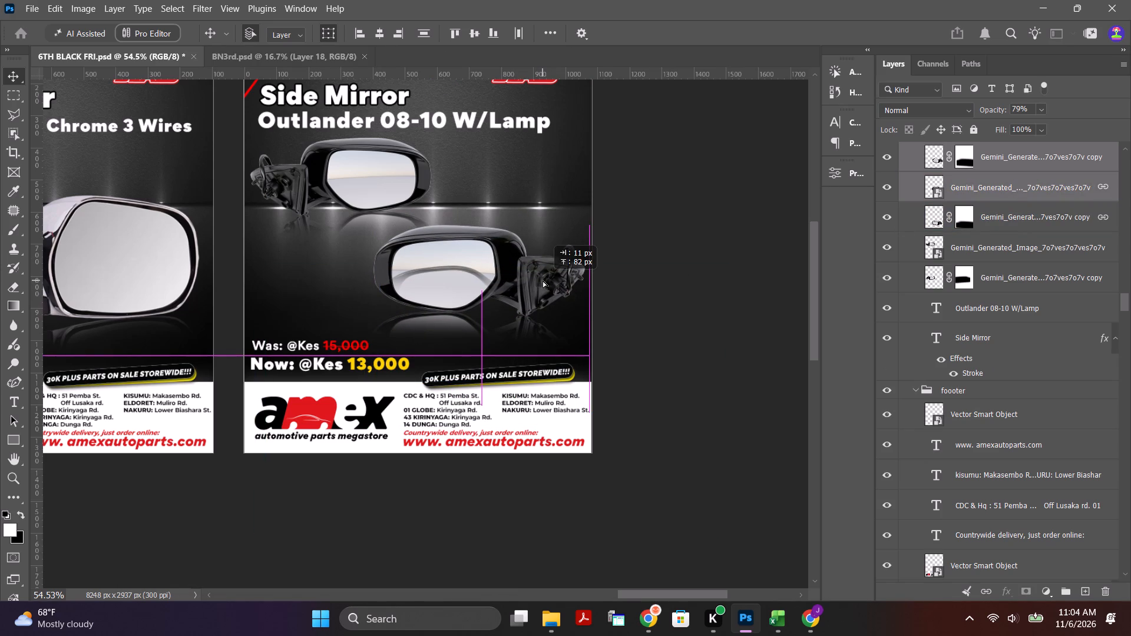
drag(543, 280, 537, 281)
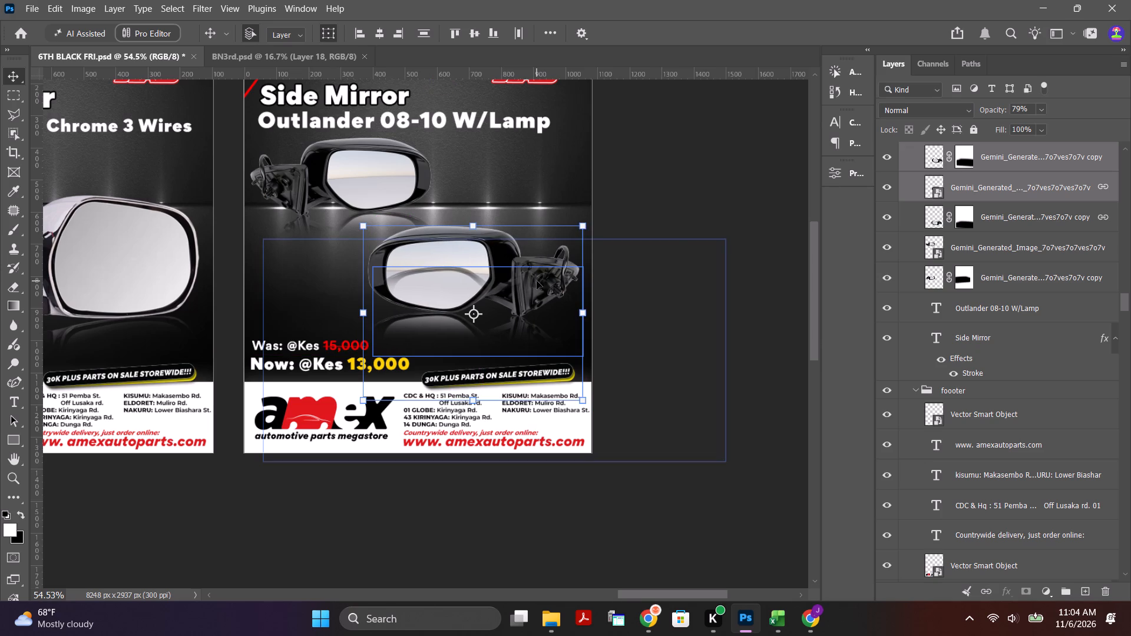
click(702, 164)
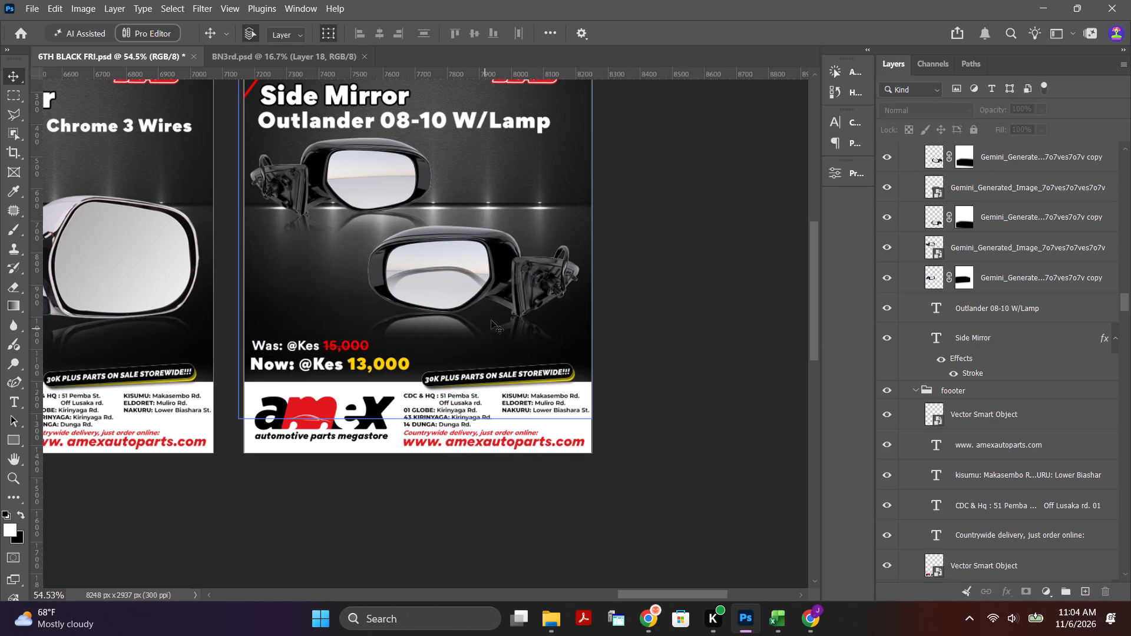
Set up Export As with only the E0004689 copy artboard included.
click(35, 10)
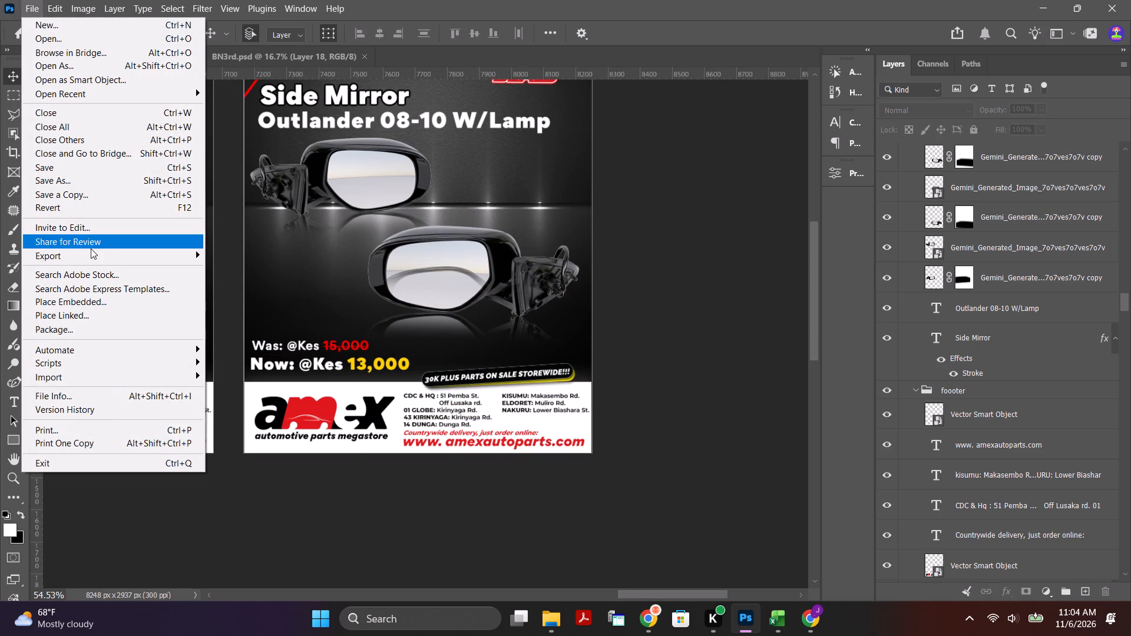
click(91, 249)
click(279, 271)
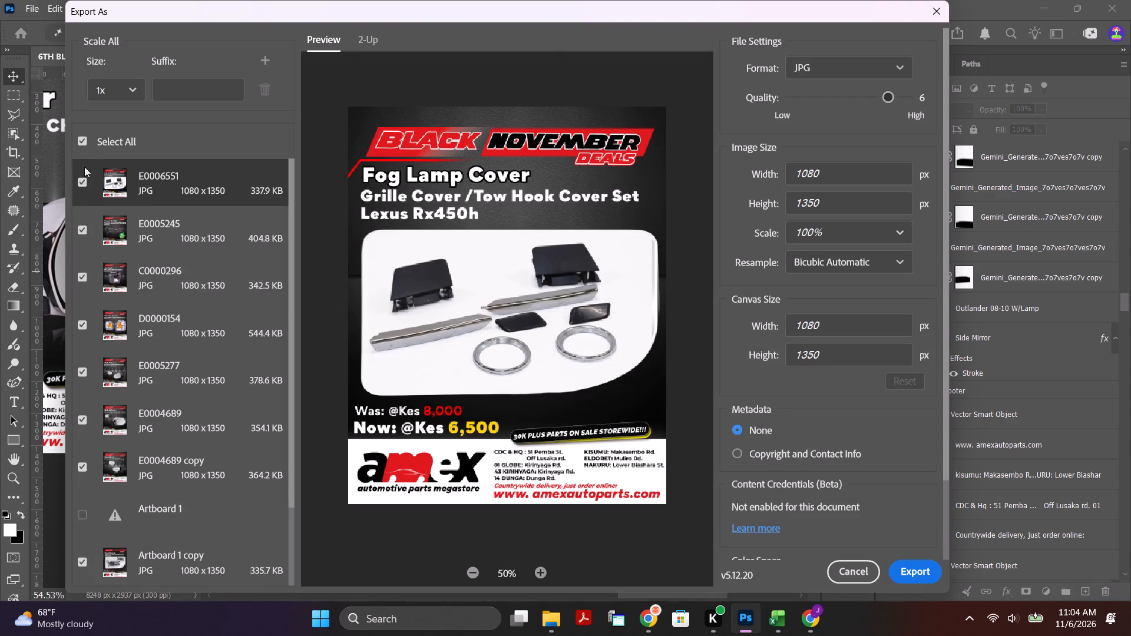
click(83, 140)
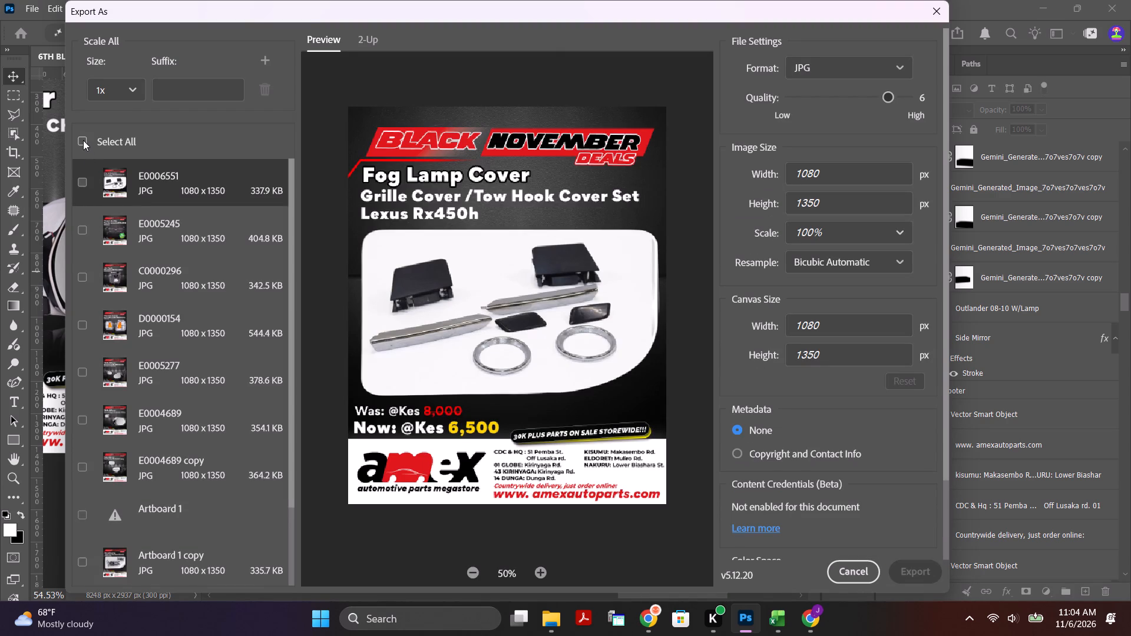
scroll(161, 392, down, 15)
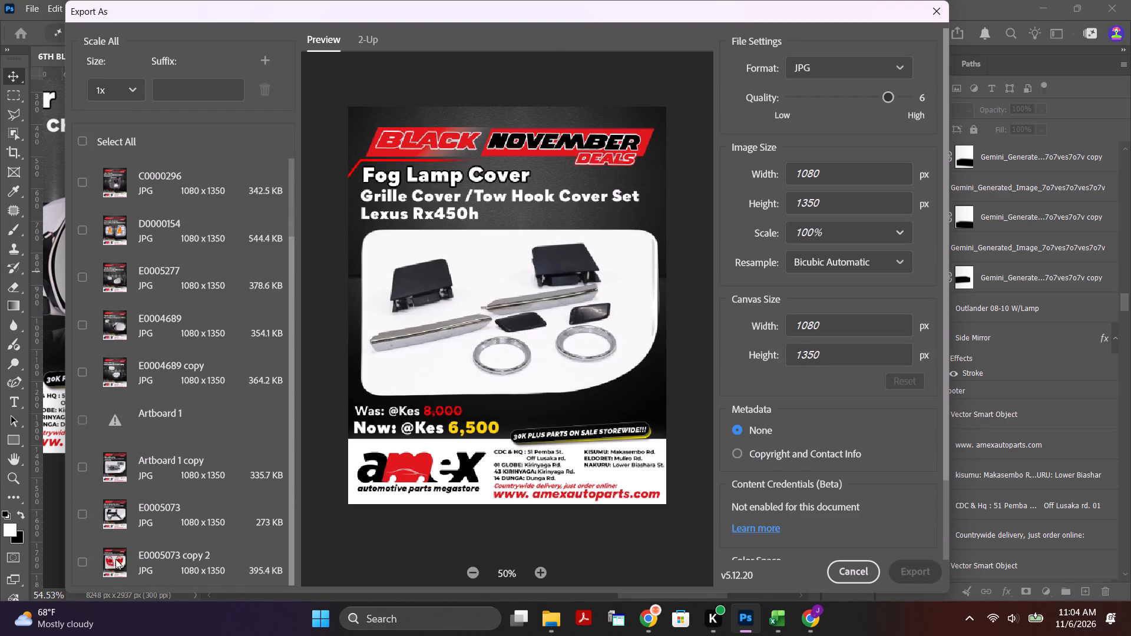
click(85, 374)
click(154, 373)
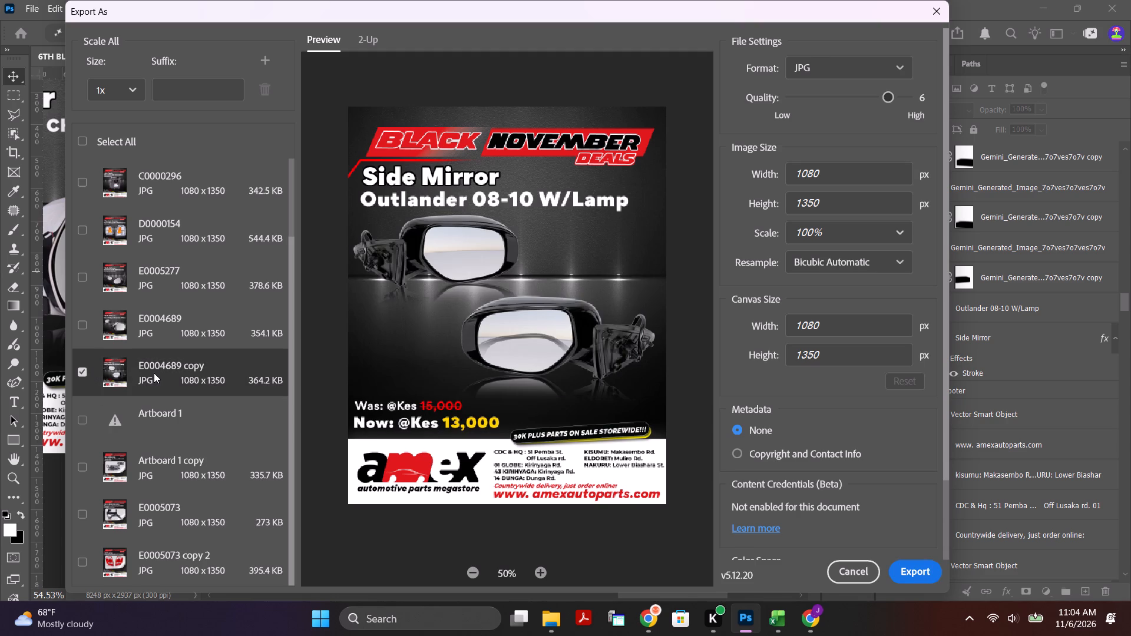
Export the E0004689 copy artboard as a JPG into the New folder in Documents, keeping the suggested file name.
click(922, 571)
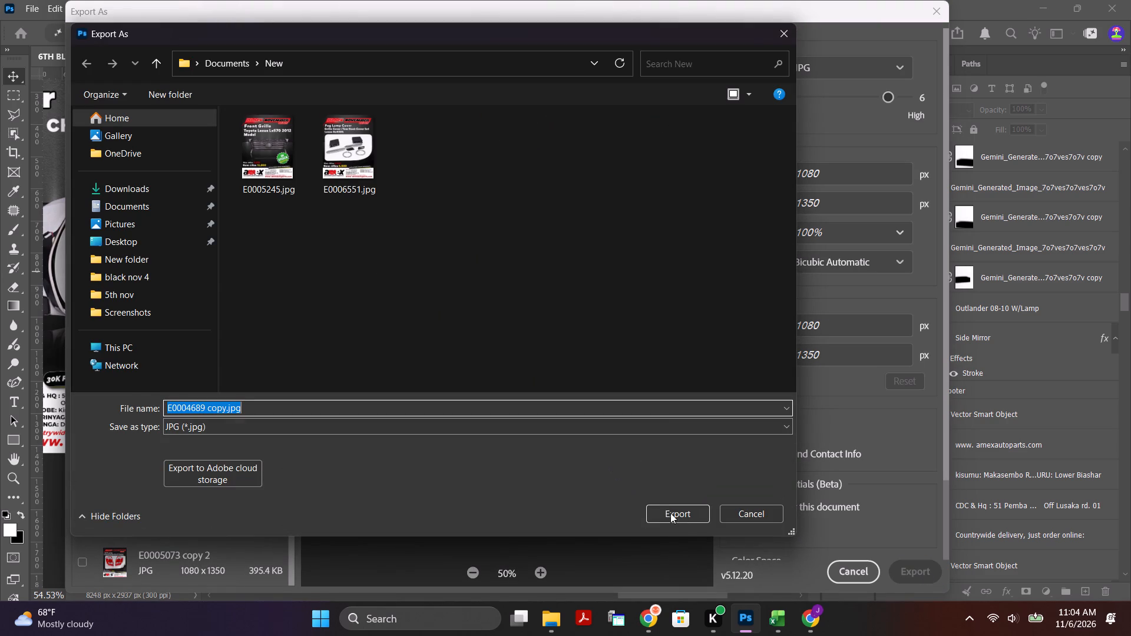
click(682, 518)
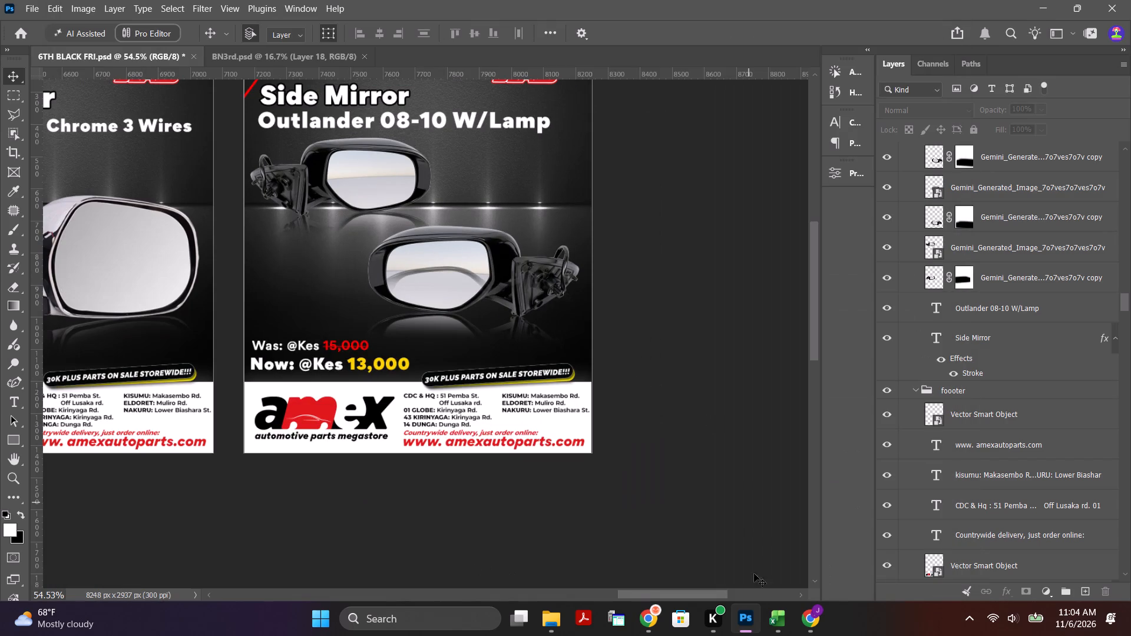
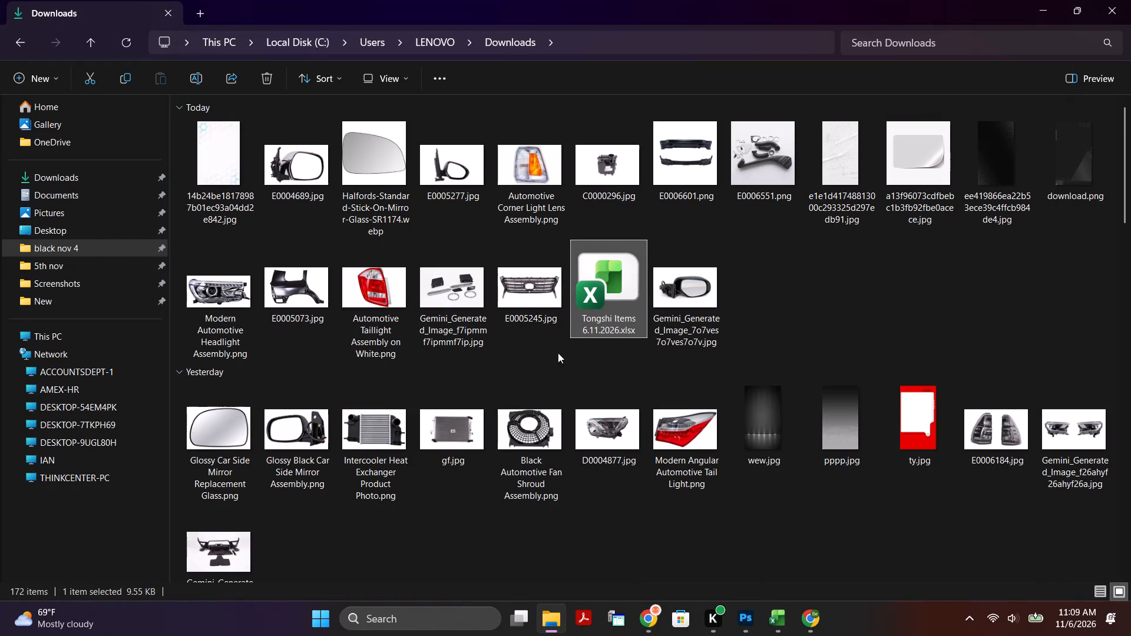
Open the Tongshi Items 6.11.2026.xlsx workbook from the Downloads folder in Excel.
double_click(618, 281)
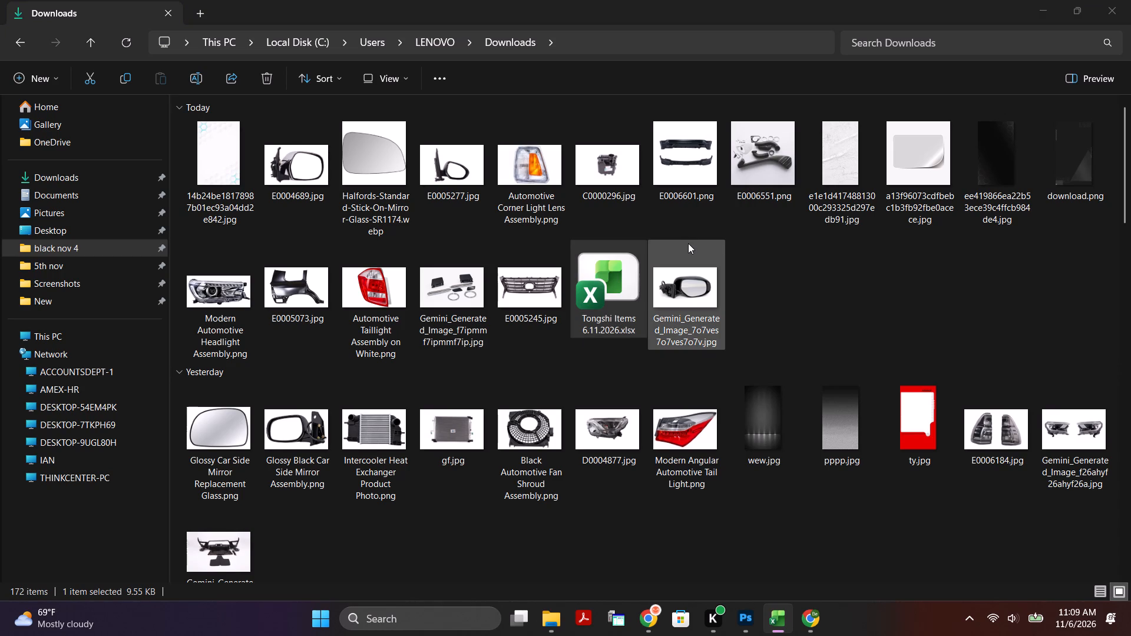
double_click(630, 290)
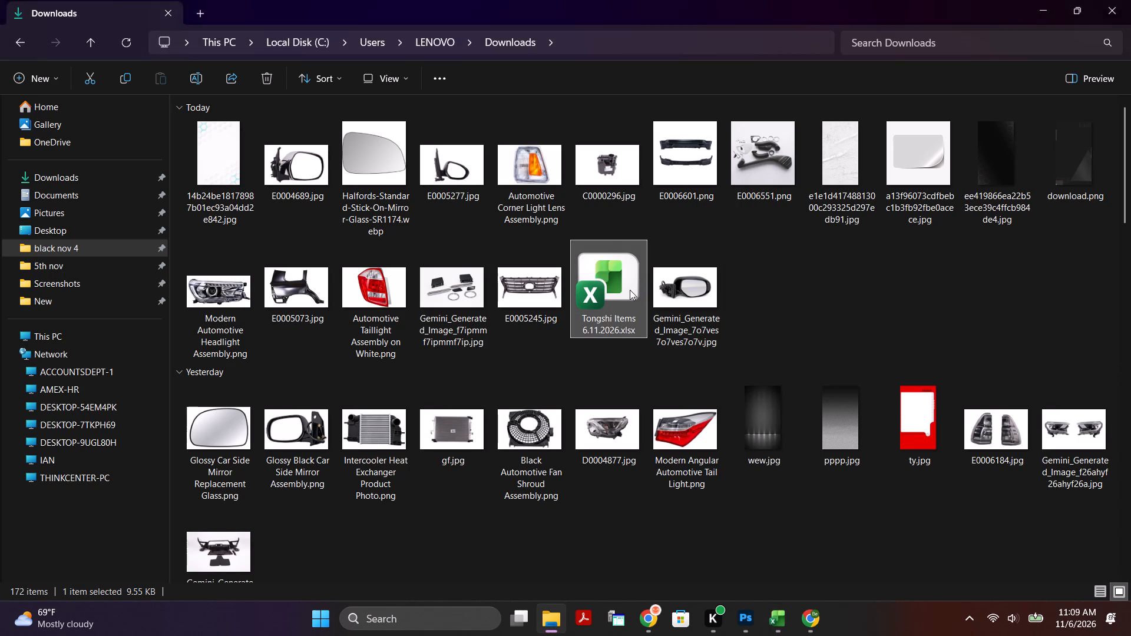
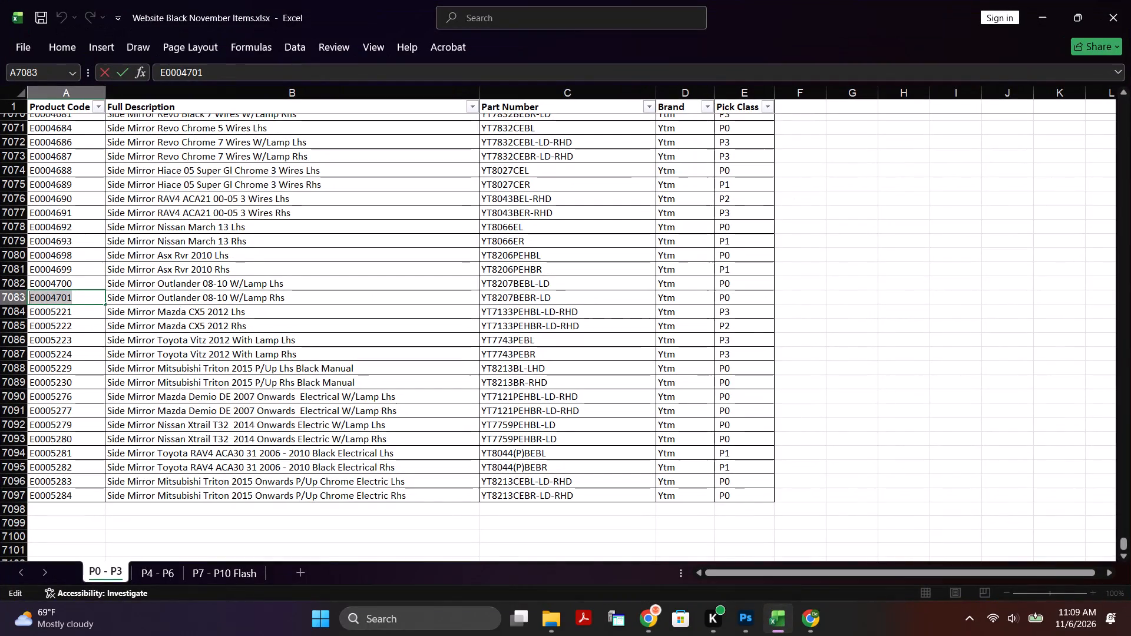
Close the Website Black November Items.xlsx workbook.
click(1118, 18)
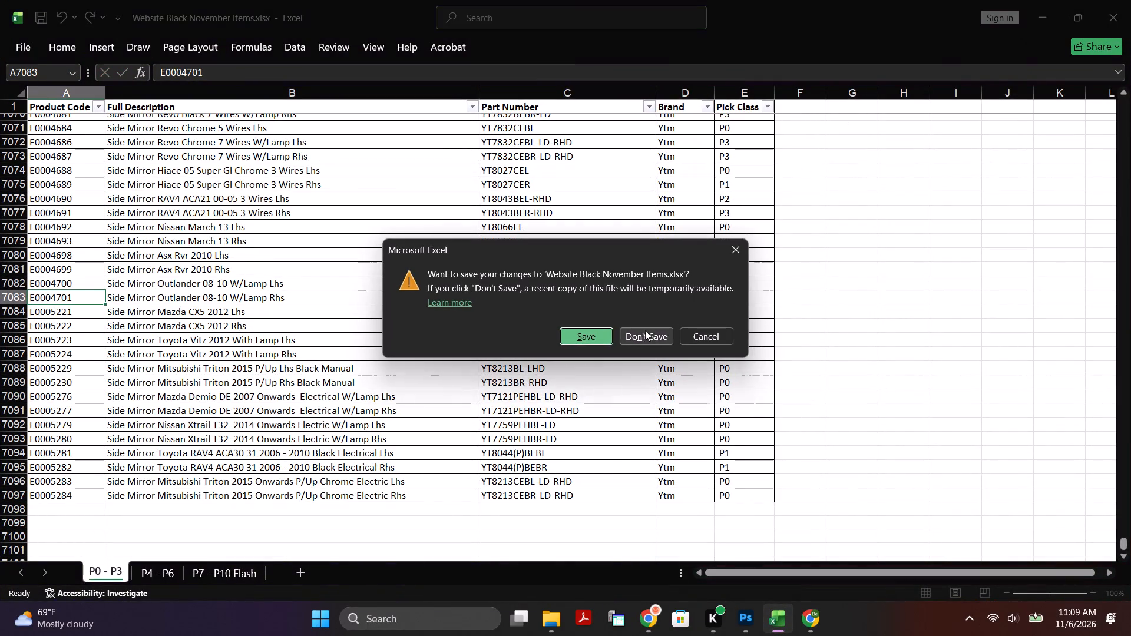
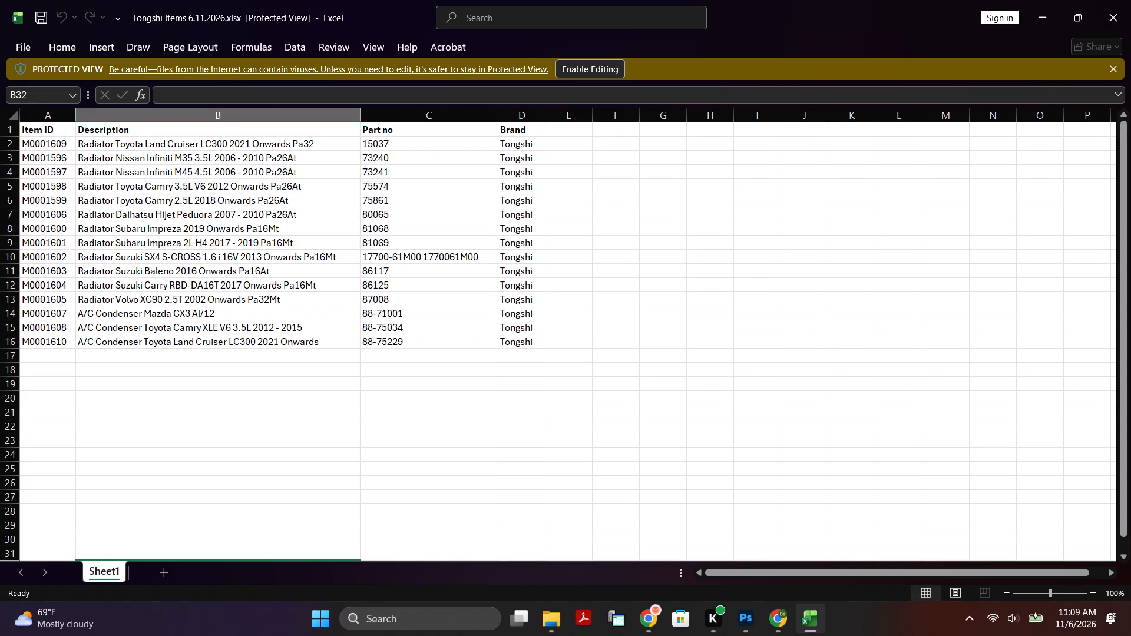
Enable editing of the protected Tongshi Items 6.11.2026.xlsx workbook.
click(593, 71)
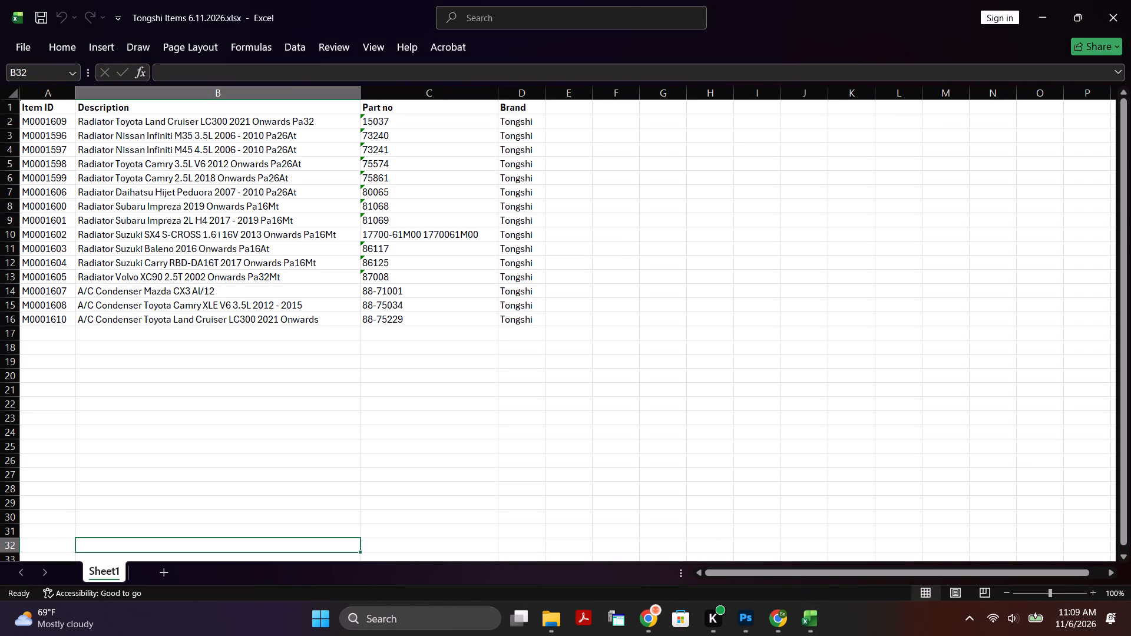
Copy the part number 15037 of the Toyota Land Cruiser LC300 radiator from cell C2.
click(383, 121)
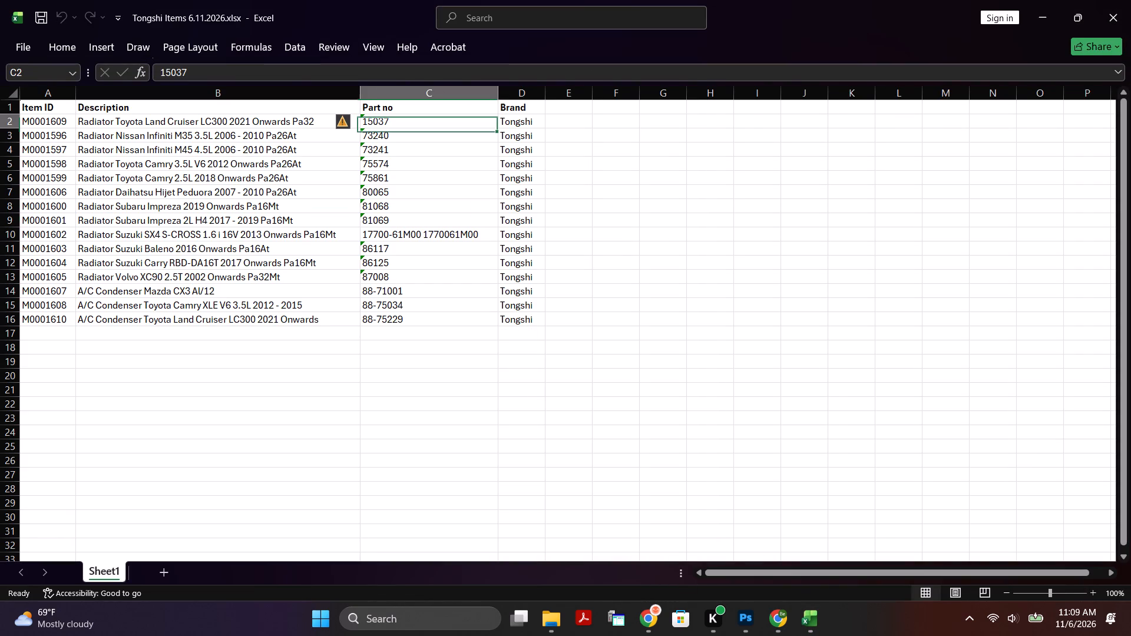
double_click(383, 121)
drag(405, 118, 316, 122)
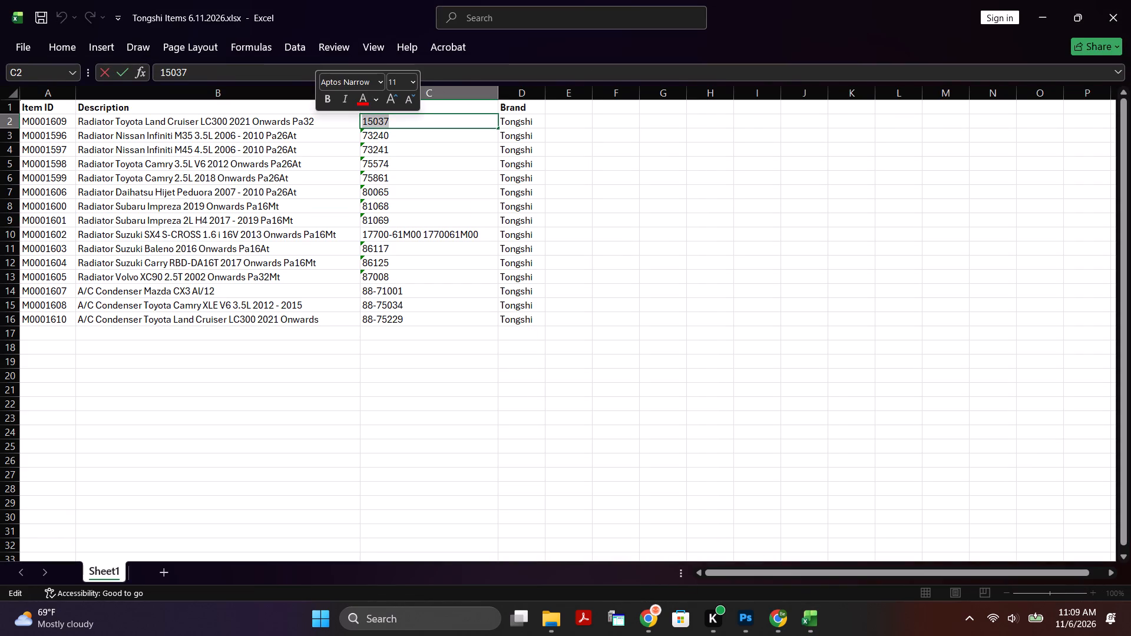
key(ctrl+c)
Switch to Chrome, search Google for 15037 in place of the Gemini page, and look through the expanded AI Overview.
click(646, 625)
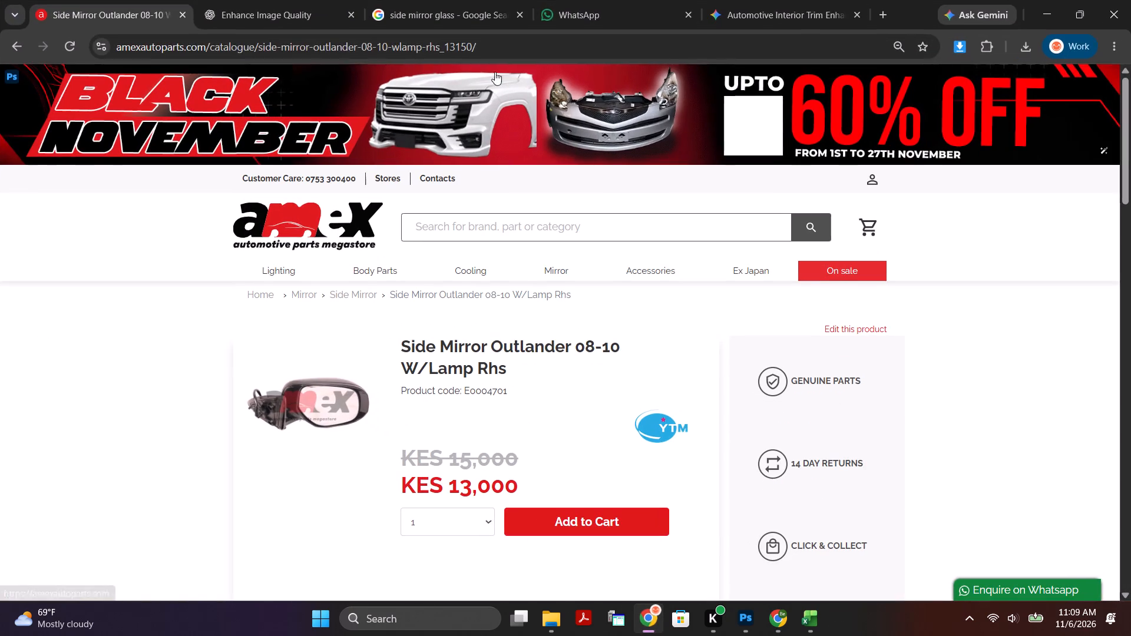
click(746, 11)
click(667, 42)
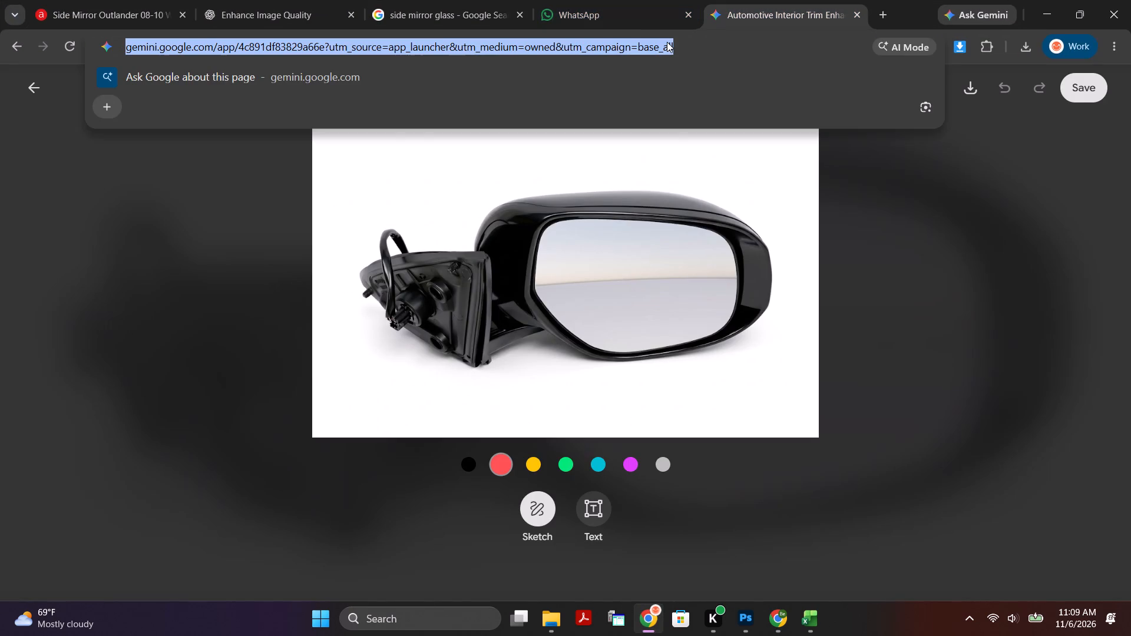
key(ctrl+v)
key(Return)
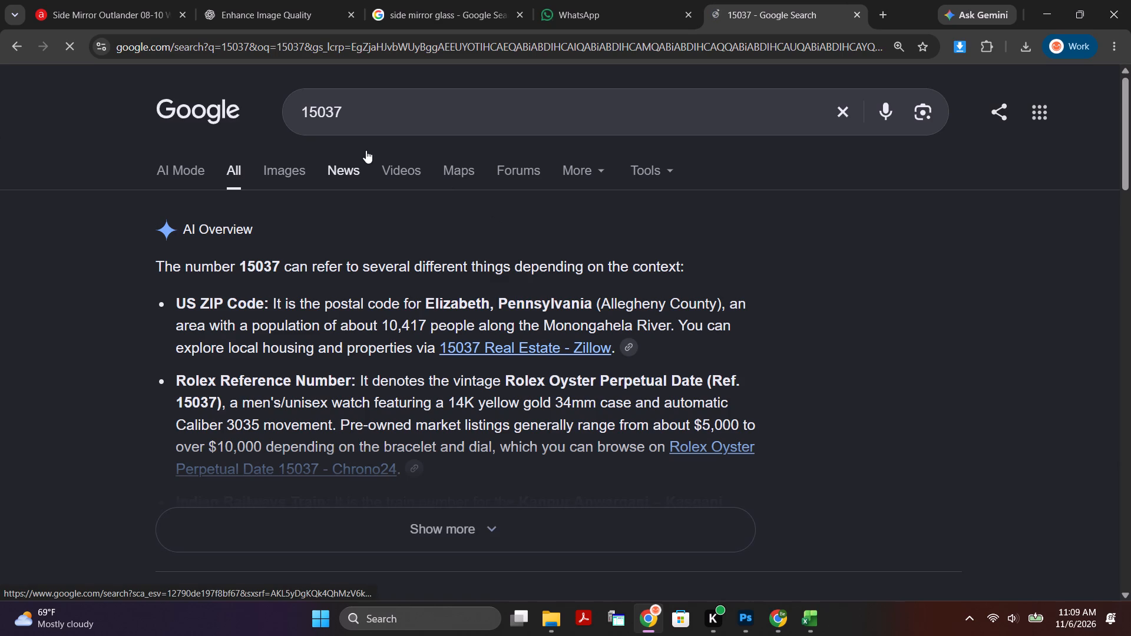
scroll(388, 362, down, 3)
click(480, 307)
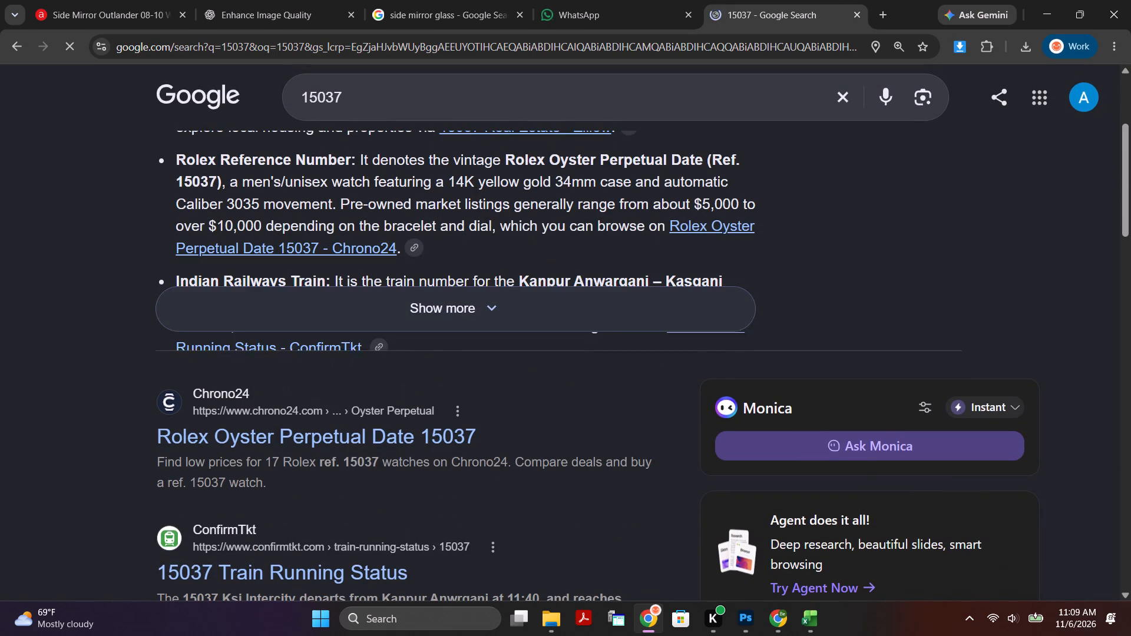
scroll(386, 299, down, 5)
scroll(386, 302, up, 3)
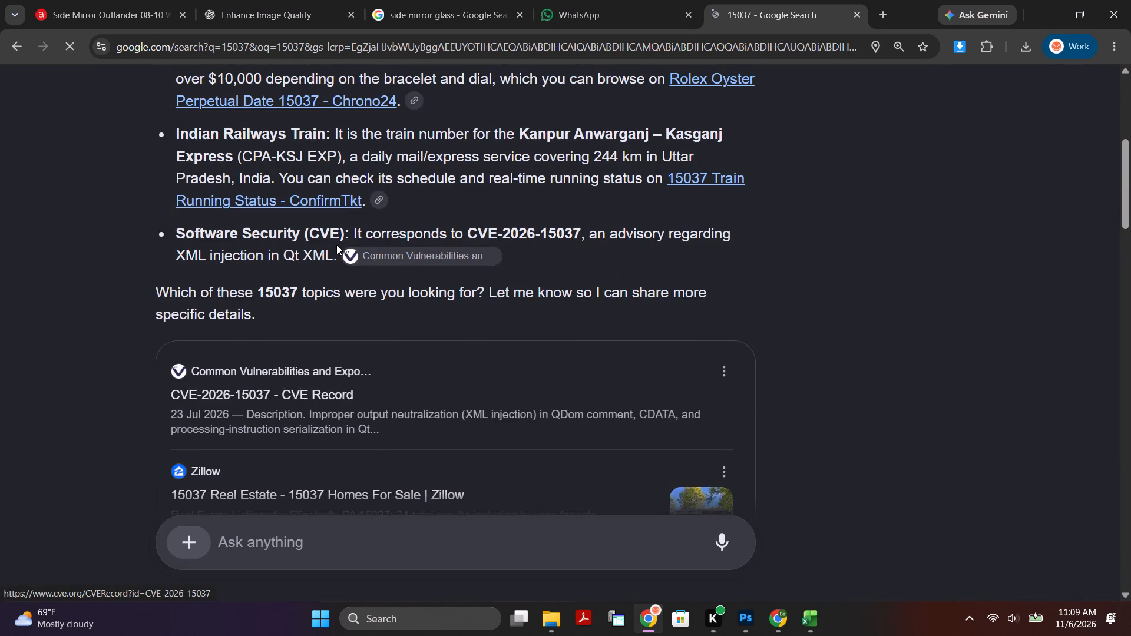
scroll(336, 244, up, 9)
Replace the Google query with "tongshii" and open the tongshii.com website from the AI Overview.
click(395, 114)
drag(415, 109, 320, 117)
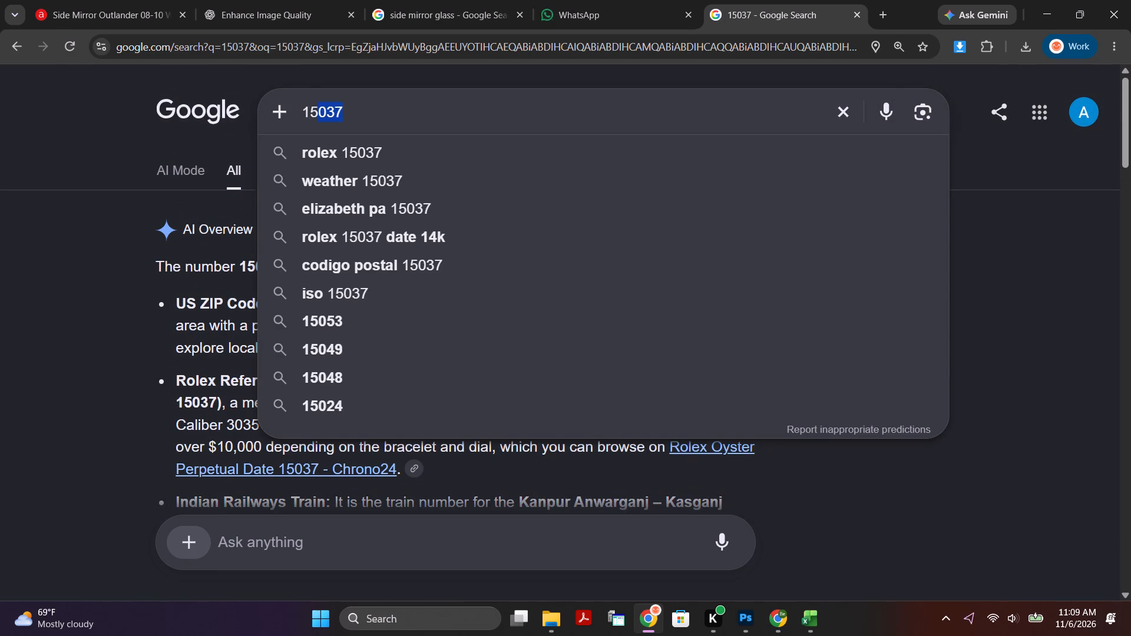
drag(302, 122, 286, 125)
click(382, 104)
drag(342, 113, 273, 131)
text(ton)
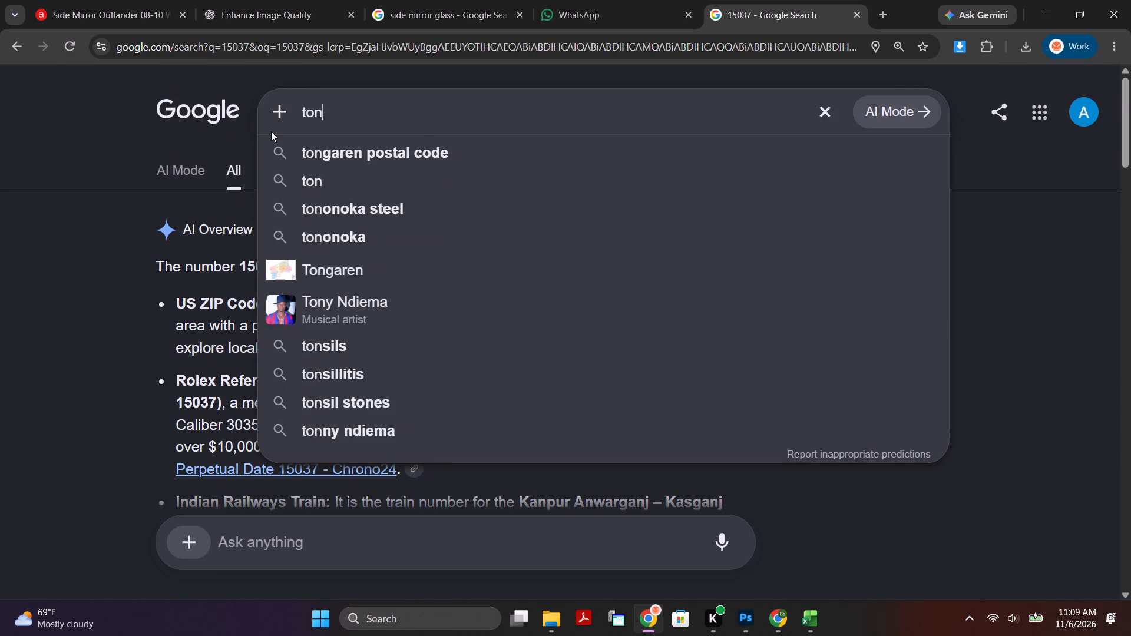
key(g)
text(shii)
key(Return)
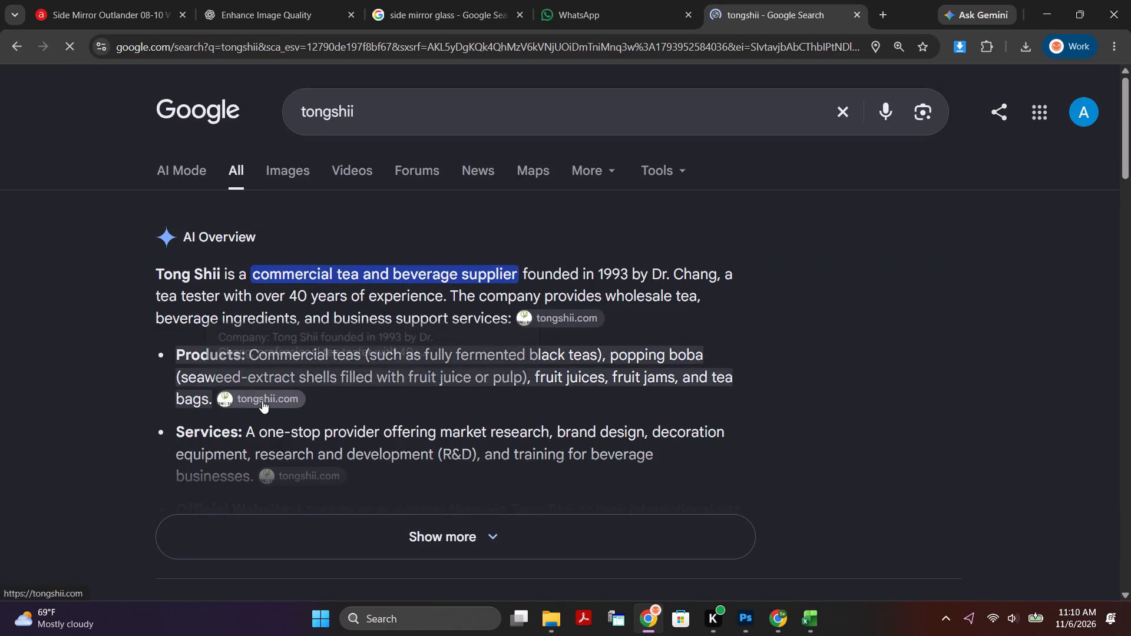
click(262, 400)
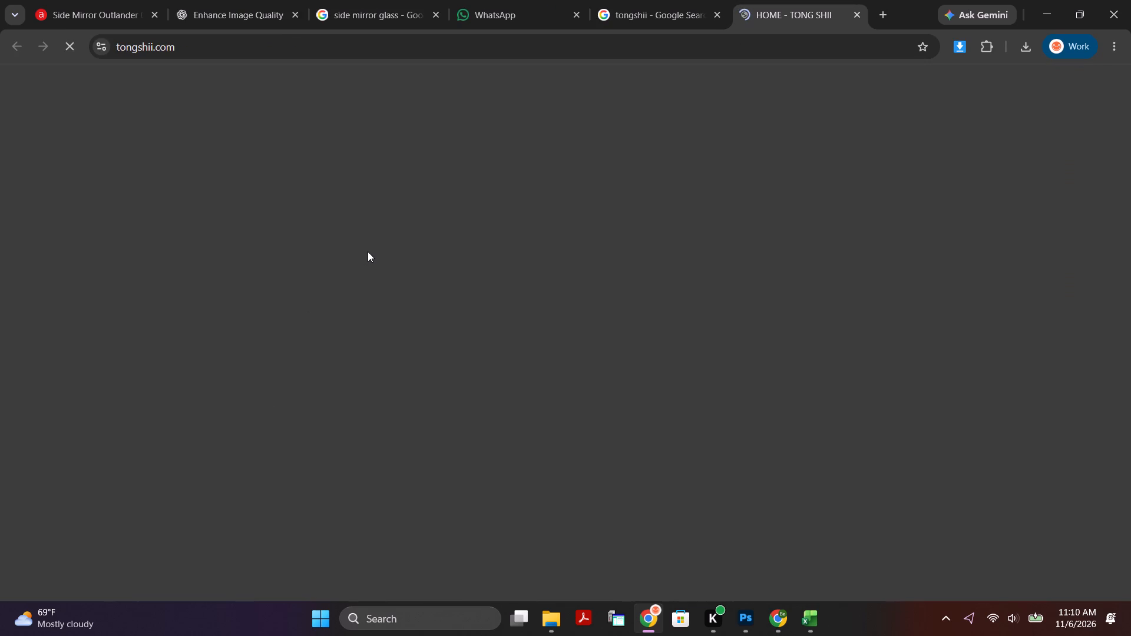
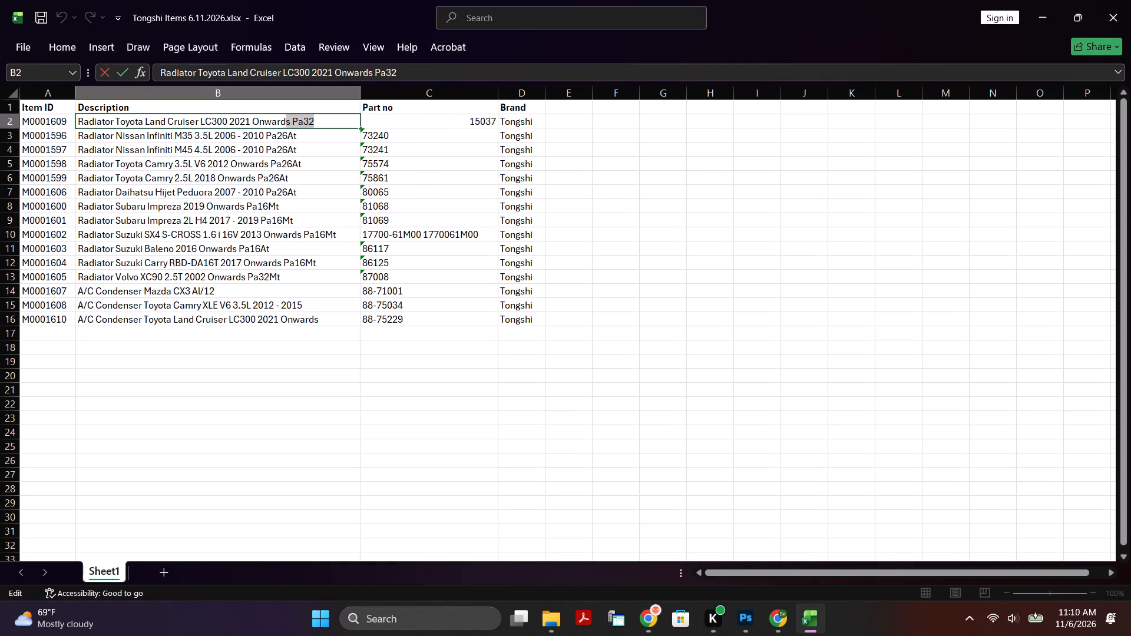
Copy the description text "Radiator Toyota Land Cruiser LC300 2021 Onwards Pa32" from cell B2.
drag(275, 115, 39, 108)
key(ctrl+c)
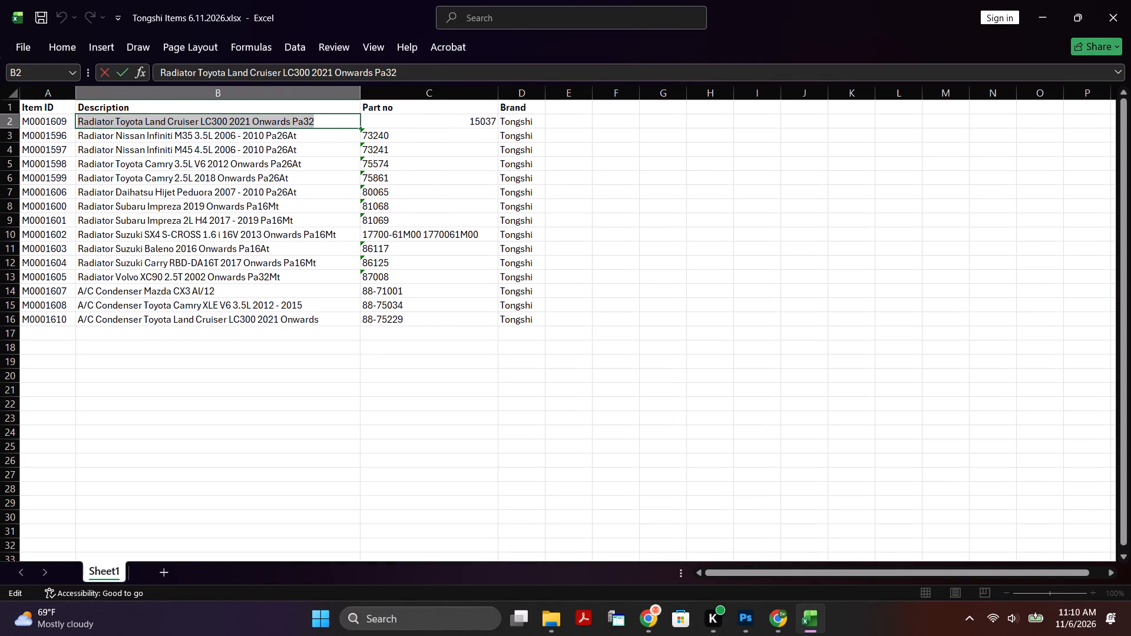
click(302, 122)
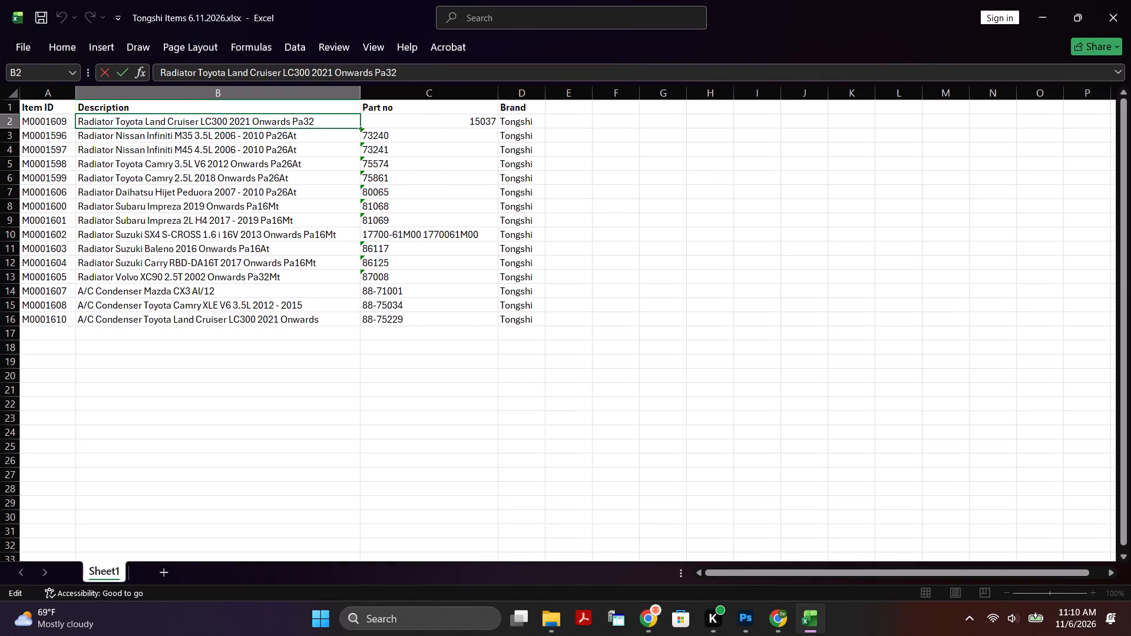
drag(320, 119, 41, 109)
key(ctrl+c)
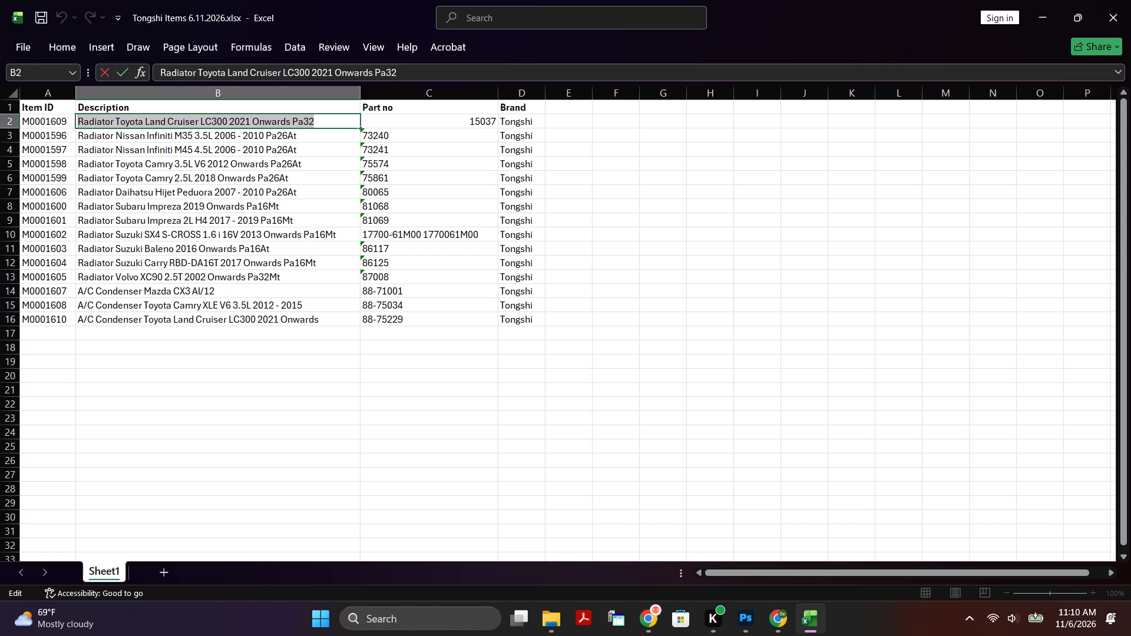
Switch to Chrome and replace the Google query "tongshii" with the copied Land Cruiser LC300 radiator description, running the search.
click(648, 617)
click(498, 107)
drag(512, 111, 235, 90)
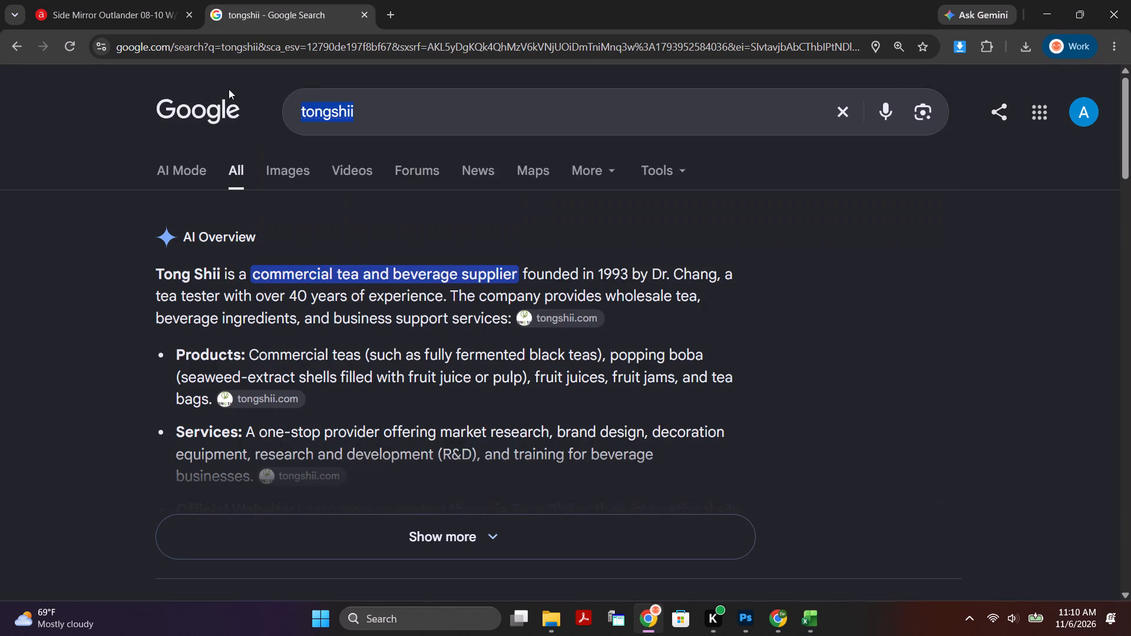
key(ctrl+v)
key(Return)
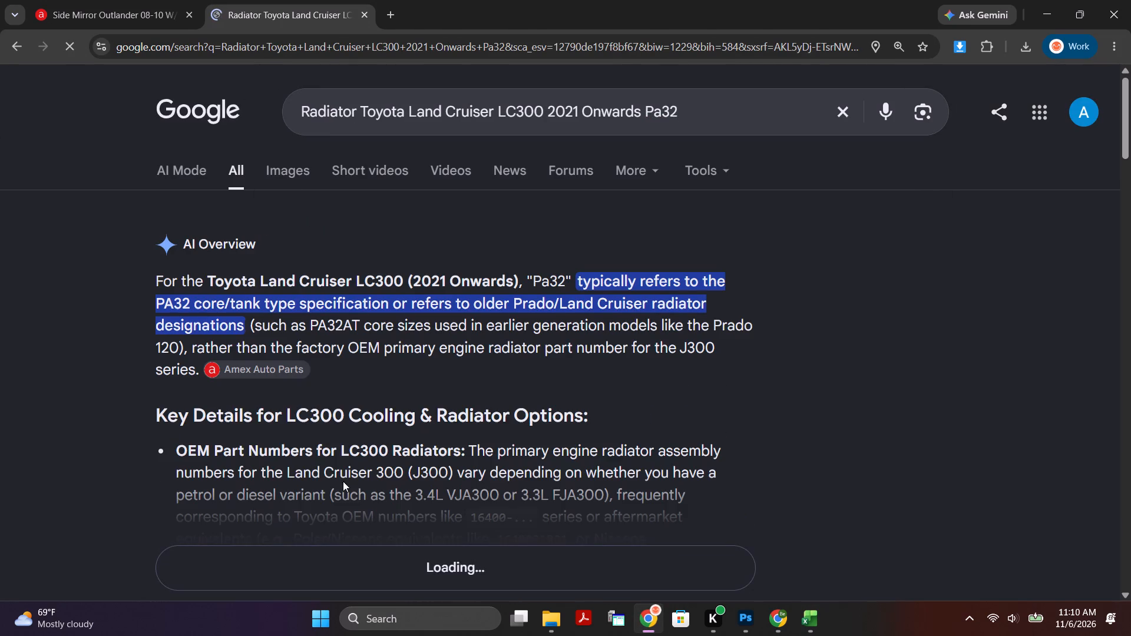
Examine the expanded AI Overview, its full source list, the sponsored products and the web results for the Land Cruiser LC300 radiator.
scroll(361, 425, down, 3)
click(459, 340)
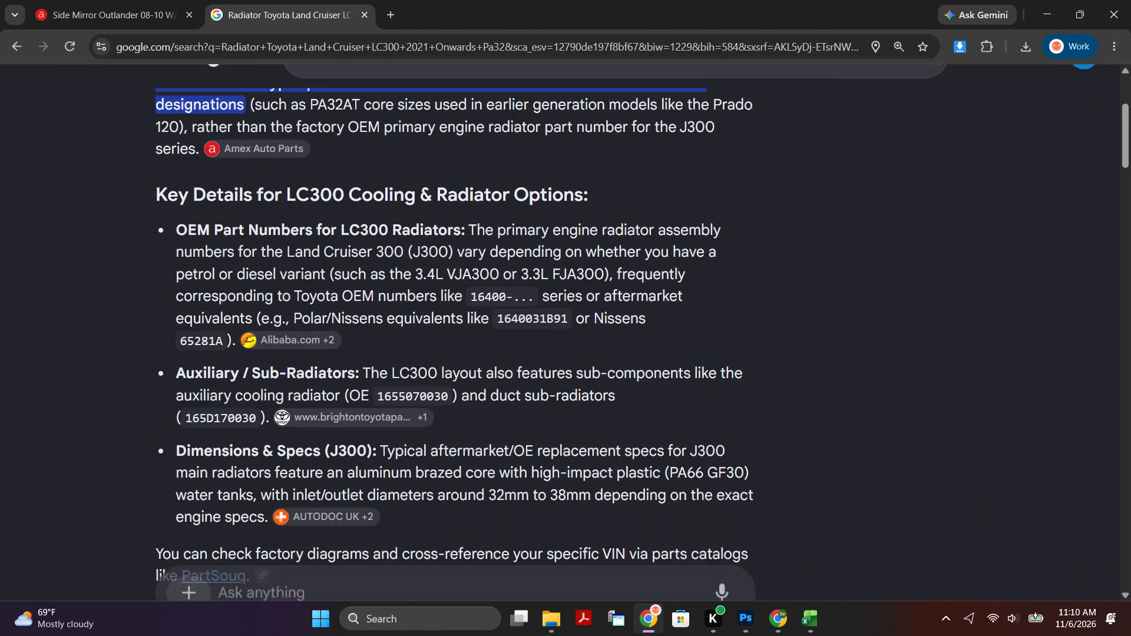
scroll(388, 380, down, 2)
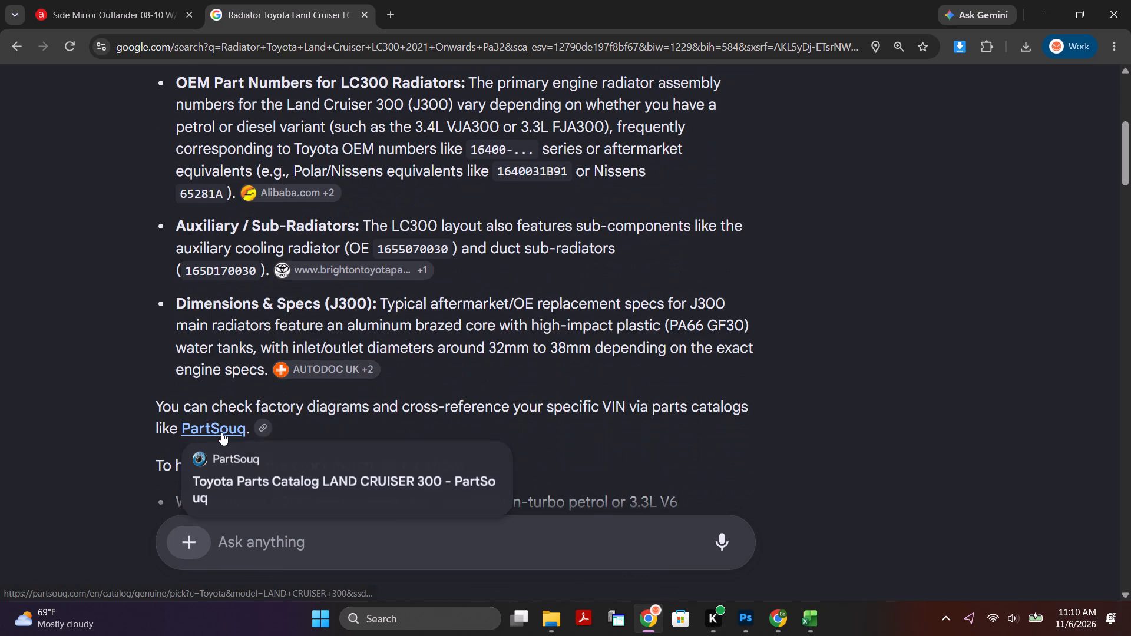
scroll(430, 409, down, 4)
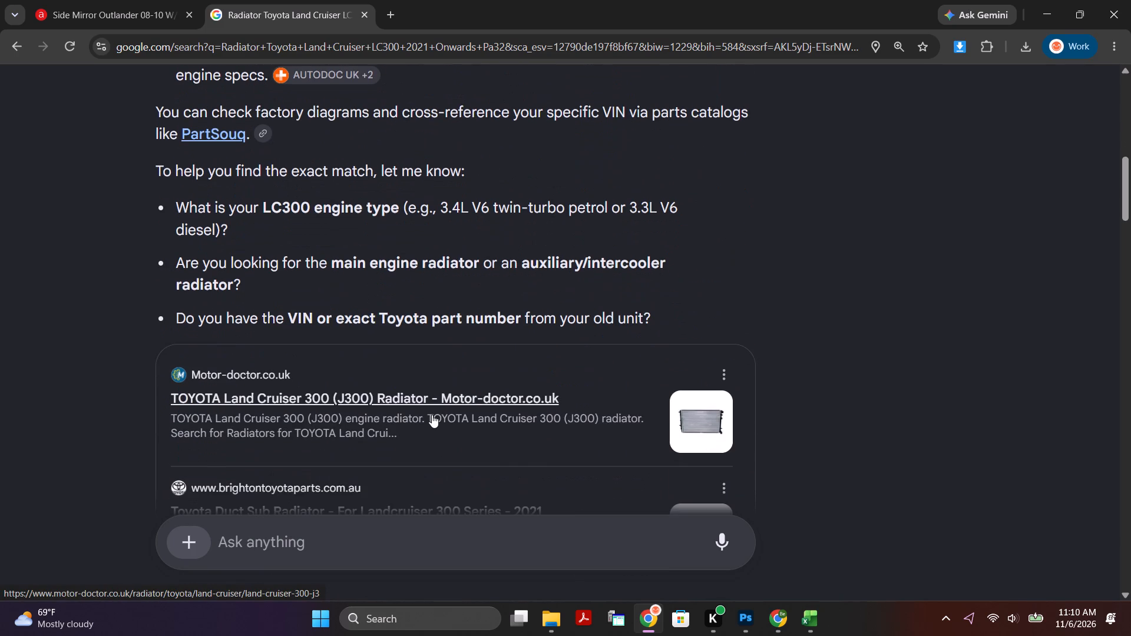
scroll(316, 400, down, 4)
click(416, 336)
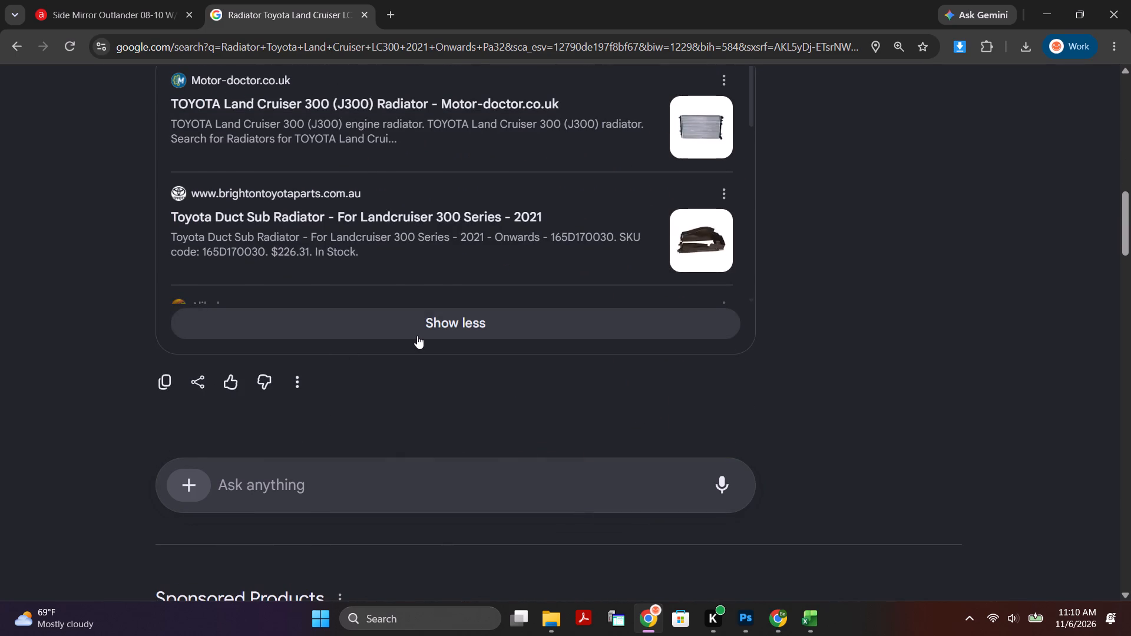
scroll(455, 274, up, 3)
scroll(455, 277, down, 4)
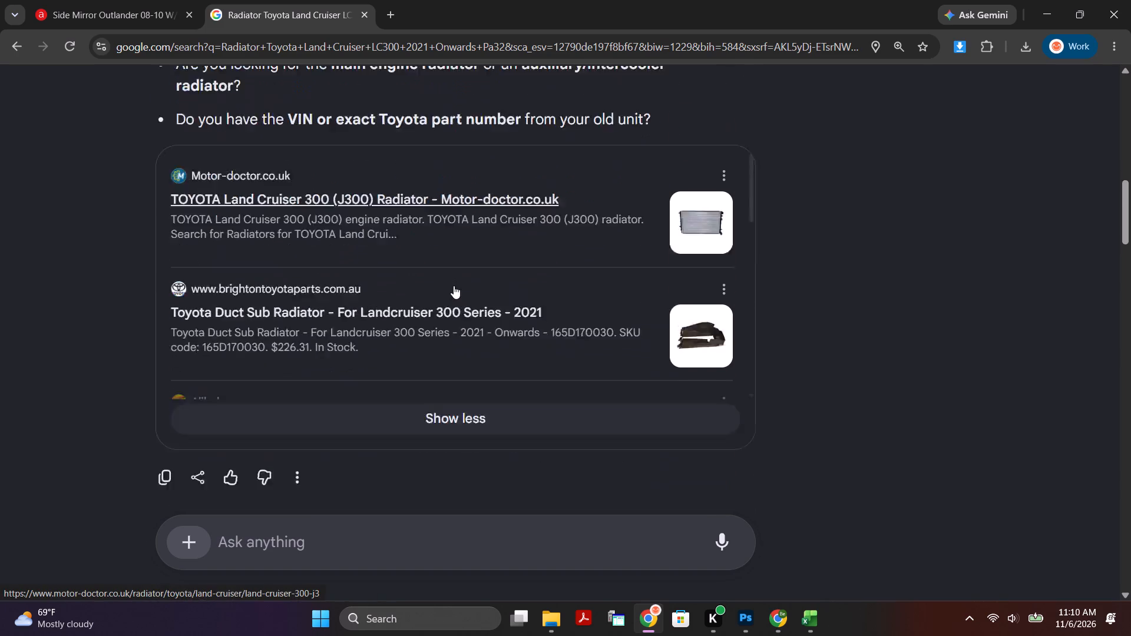
scroll(468, 264, down, 5)
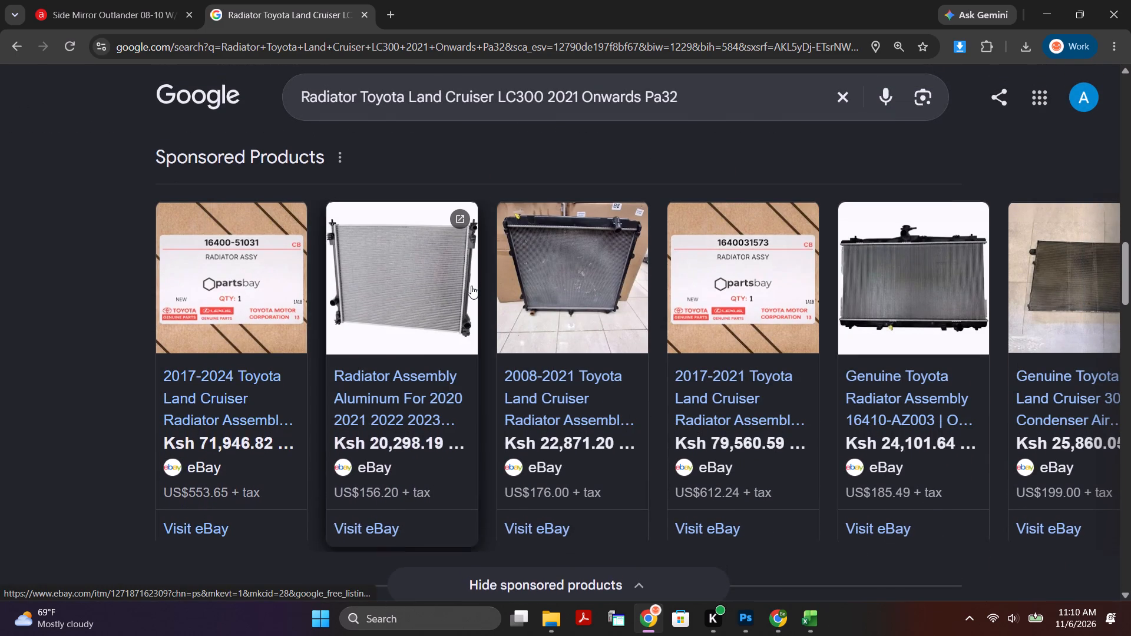
scroll(477, 351, down, 4)
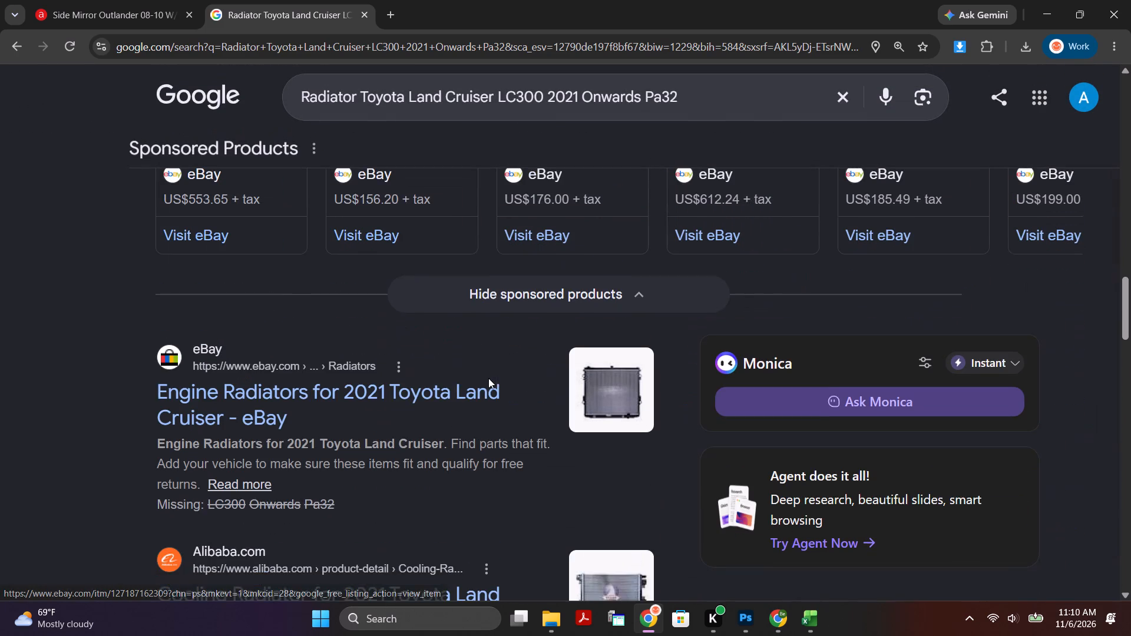
scroll(488, 378, down, 4)
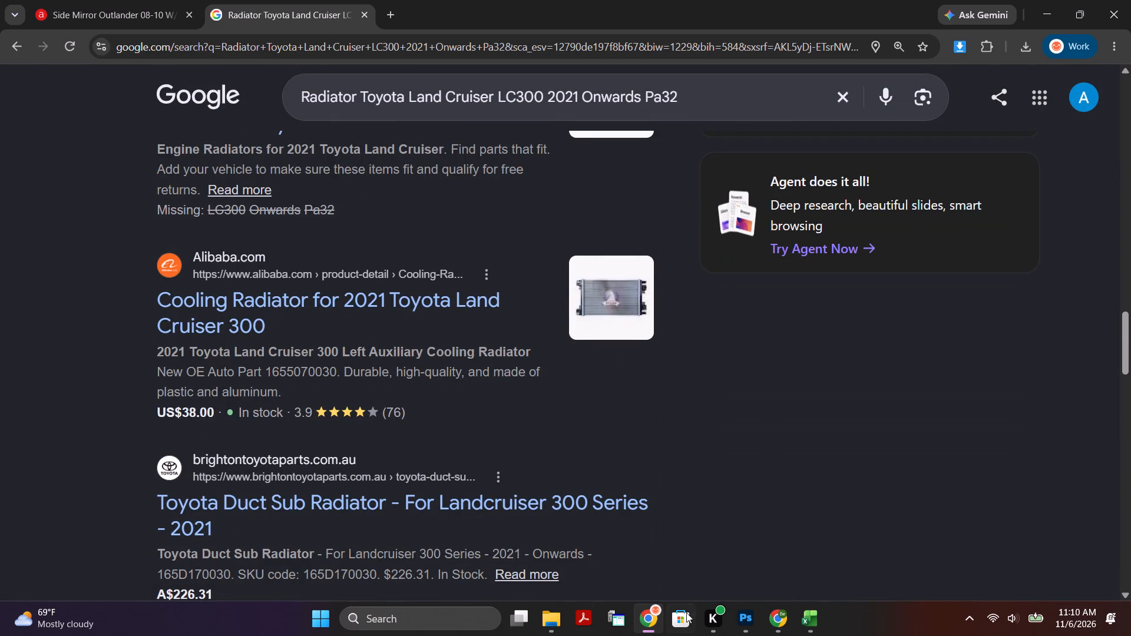
Switch to the Excel workbook and copy the description "A/C Condenser Toyota Land Cruiser LC300 2021 Onwards" from cell B16.
click(805, 627)
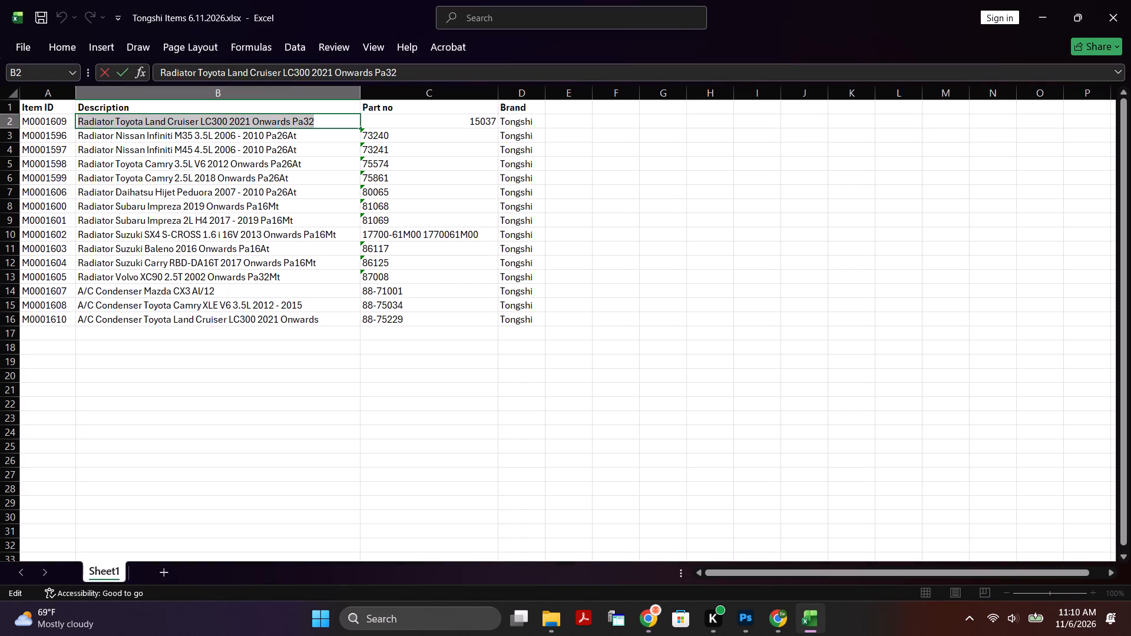
double_click(216, 324)
double_click(285, 322)
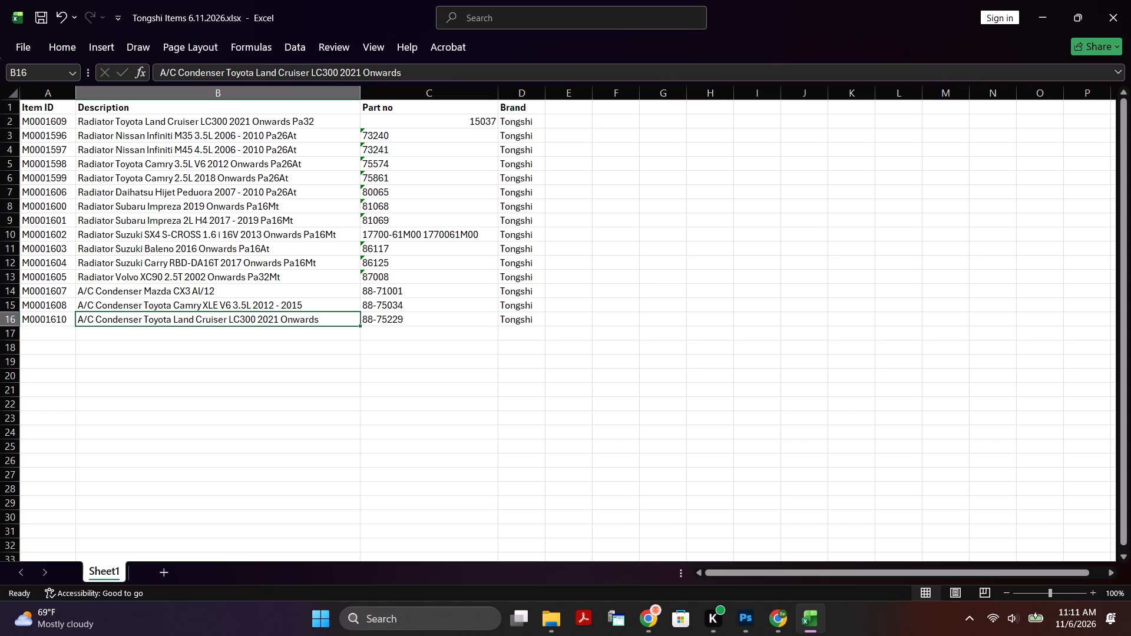
triple_click(318, 316)
drag(325, 317, 80, 321)
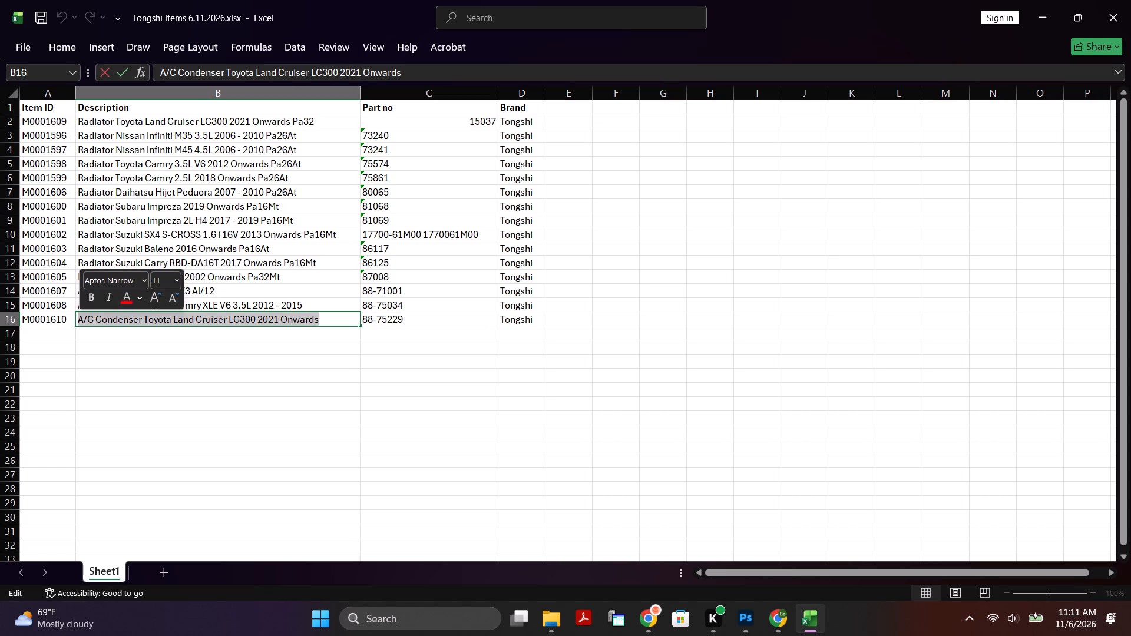
key(ctrl+c)
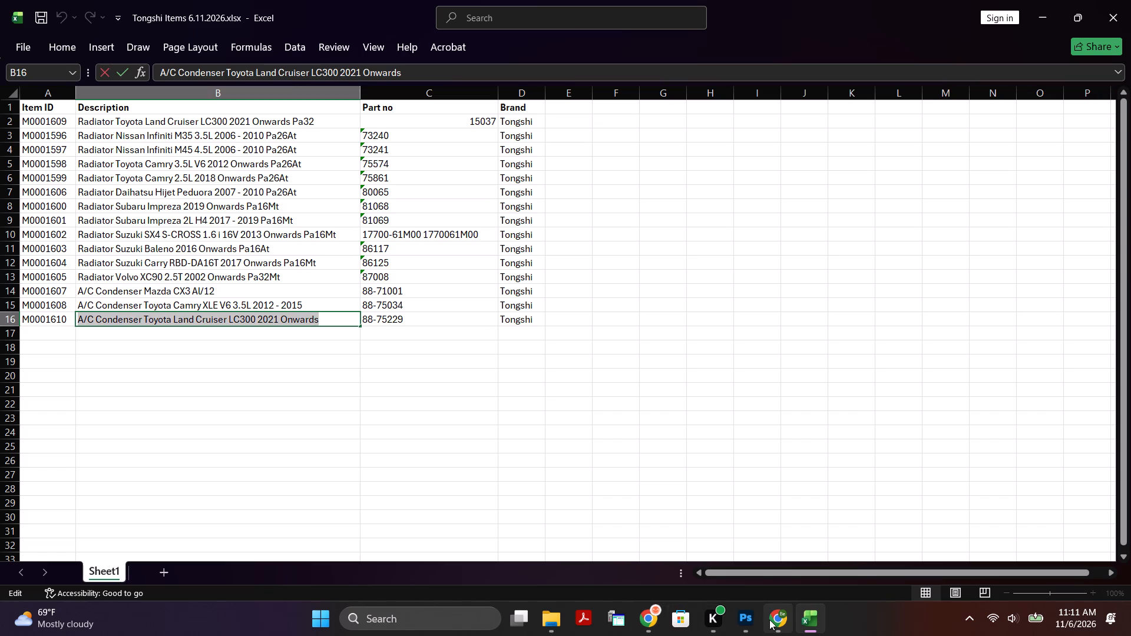
Switch to Chrome and search Google for the copied A/C condenser description in place of the radiator query.
click(643, 612)
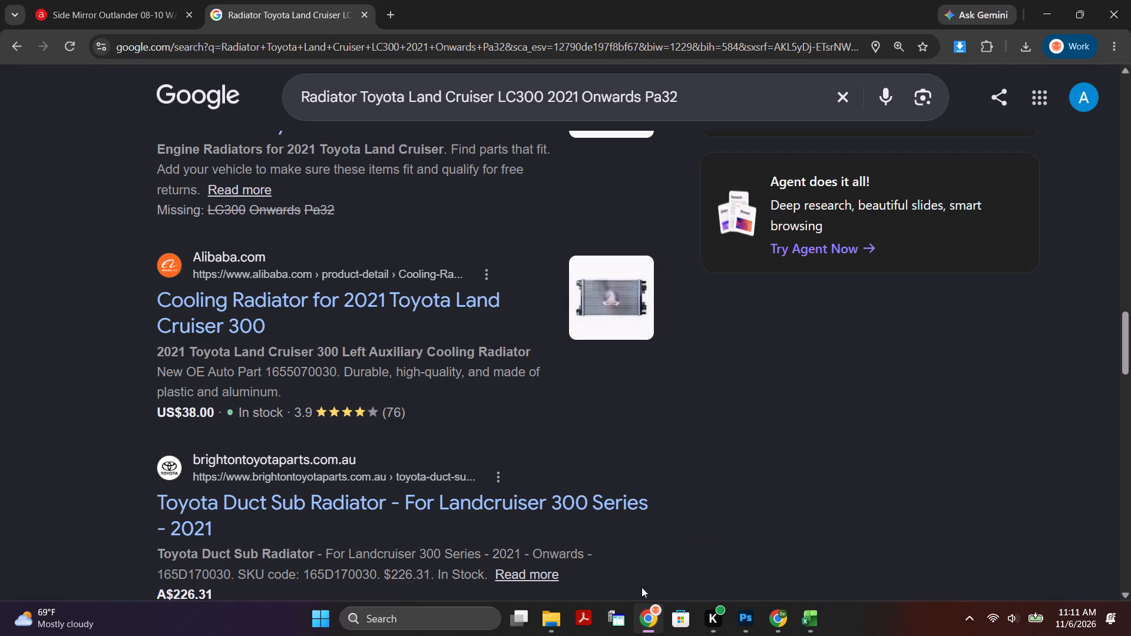
drag(705, 96, 148, 74)
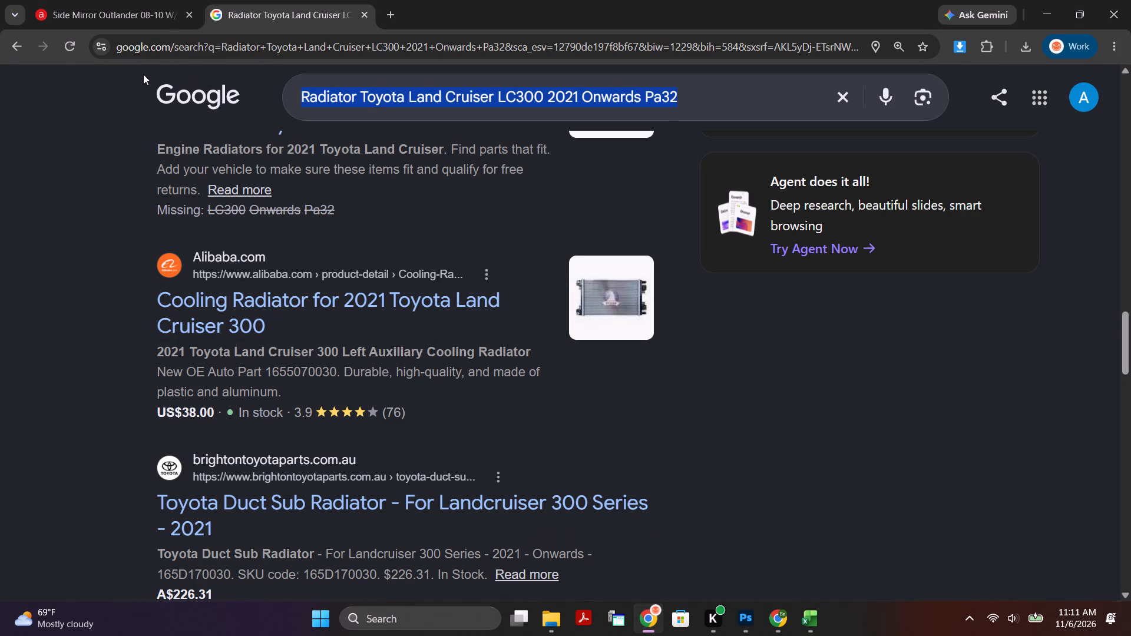
key(ctrl+v)
key(Return)
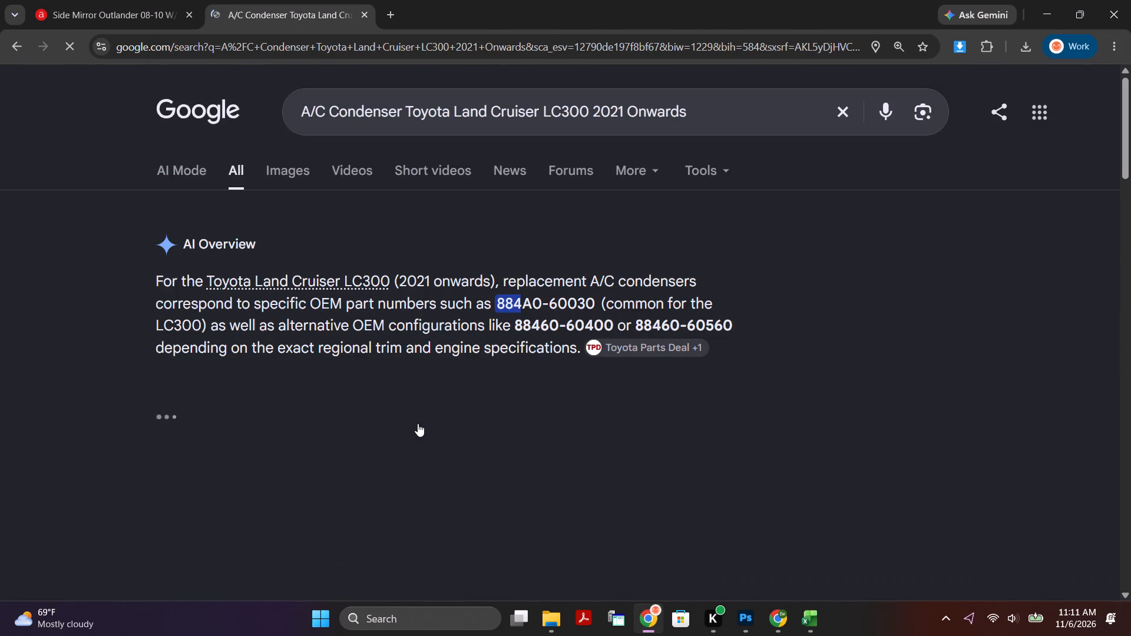
Open the Toyota Parts Deal source from the AI Overview and look through its 2021 Toyota Land Cruiser A/C condenser listings.
click(648, 353)
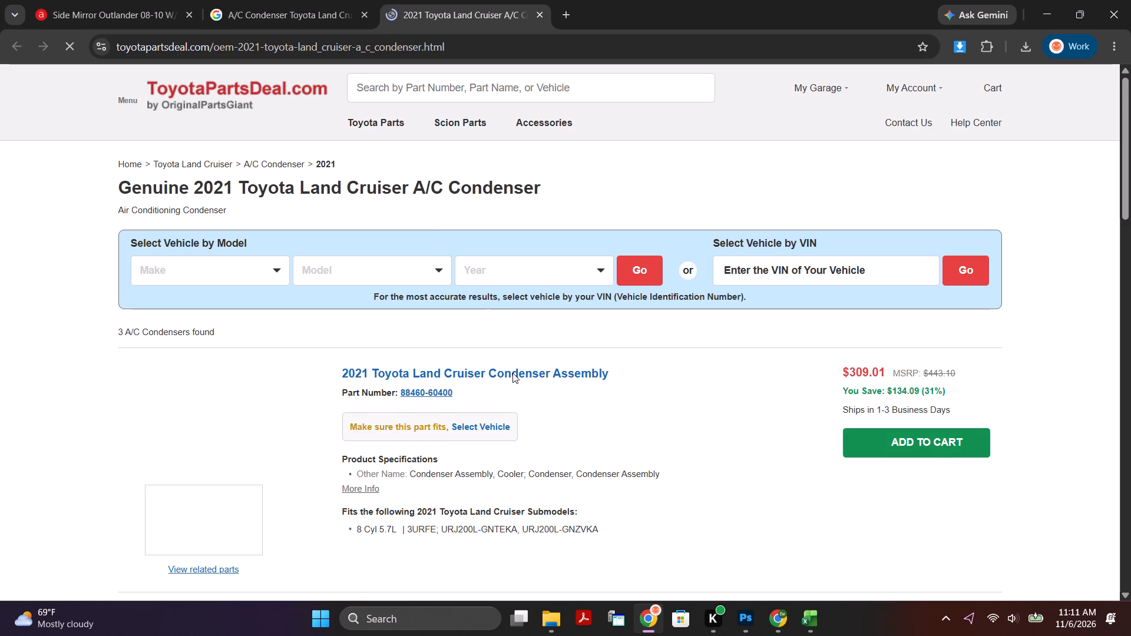
scroll(518, 405, down, 4)
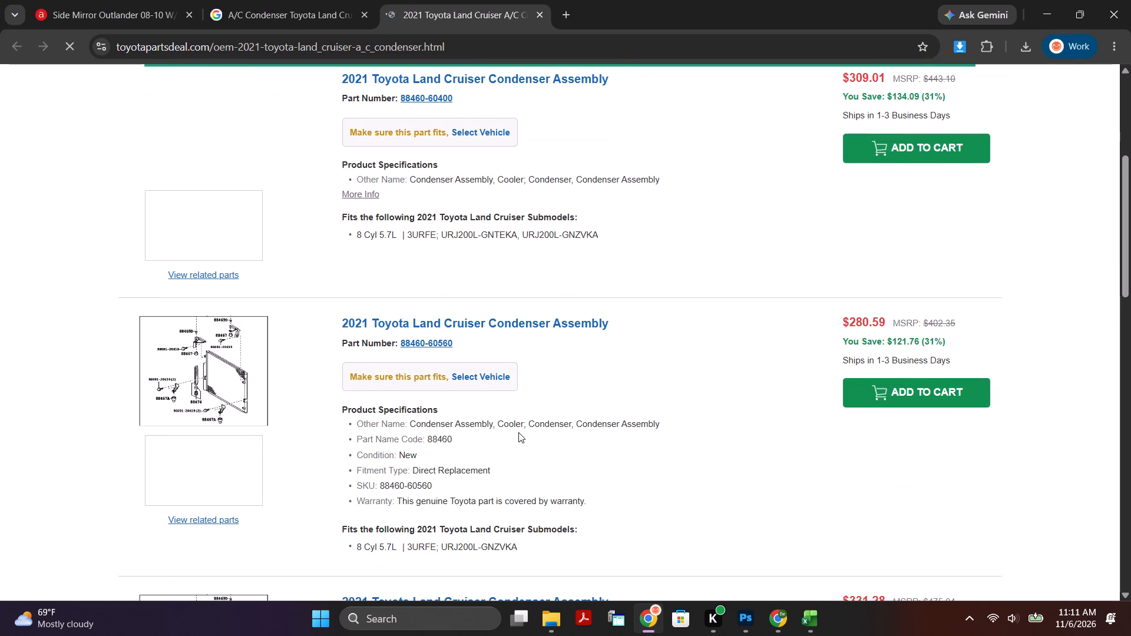
scroll(501, 433, up, 2)
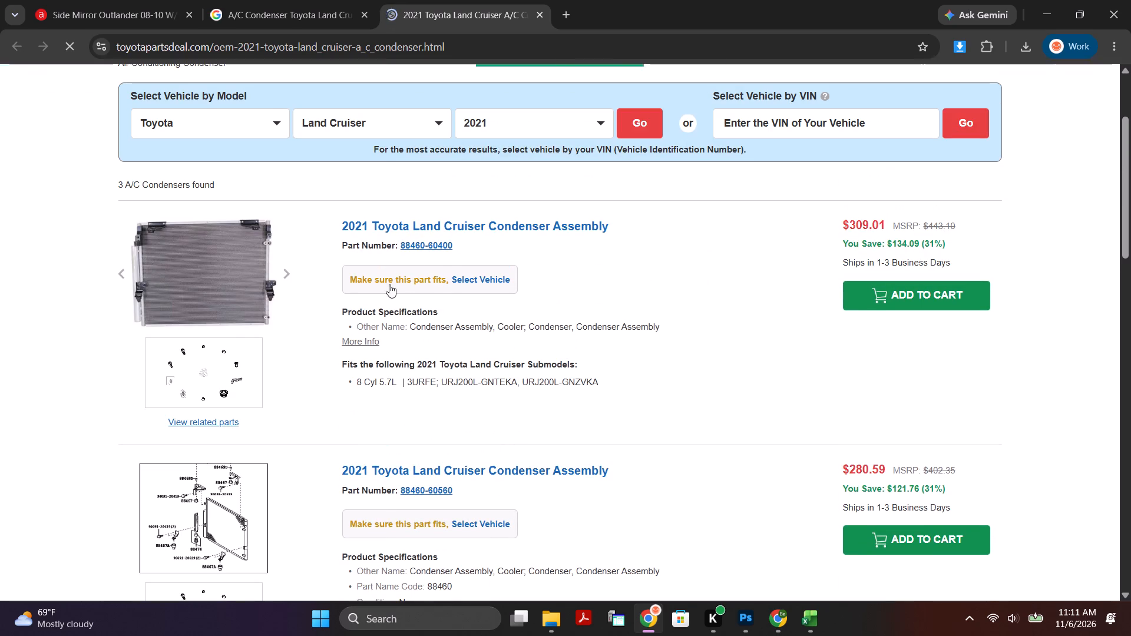
scroll(453, 304, up, 5)
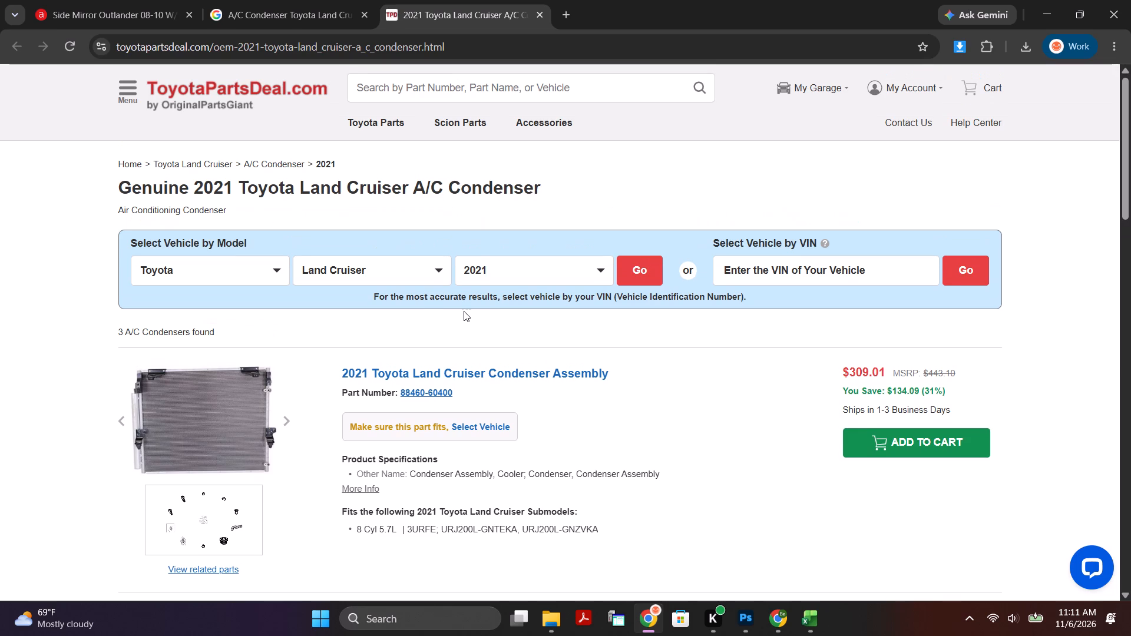
Return to the Google results for the A/C condenser and read through the AI Overview down to its sources.
click(319, 12)
scroll(502, 367, down, 2)
scroll(475, 412, down, 4)
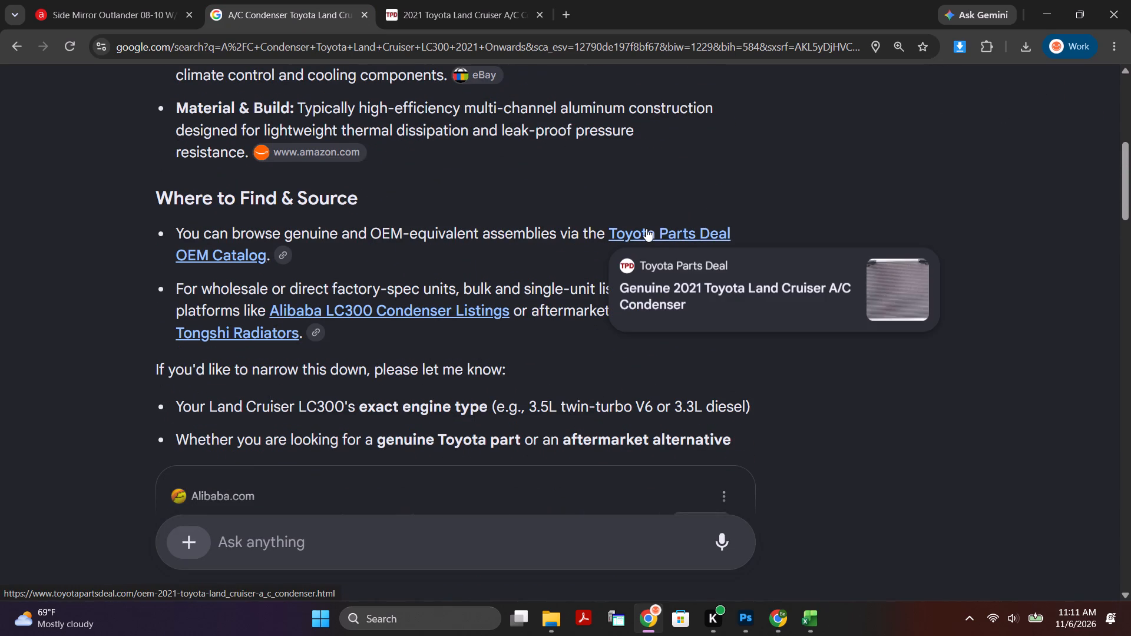
scroll(465, 346, down, 5)
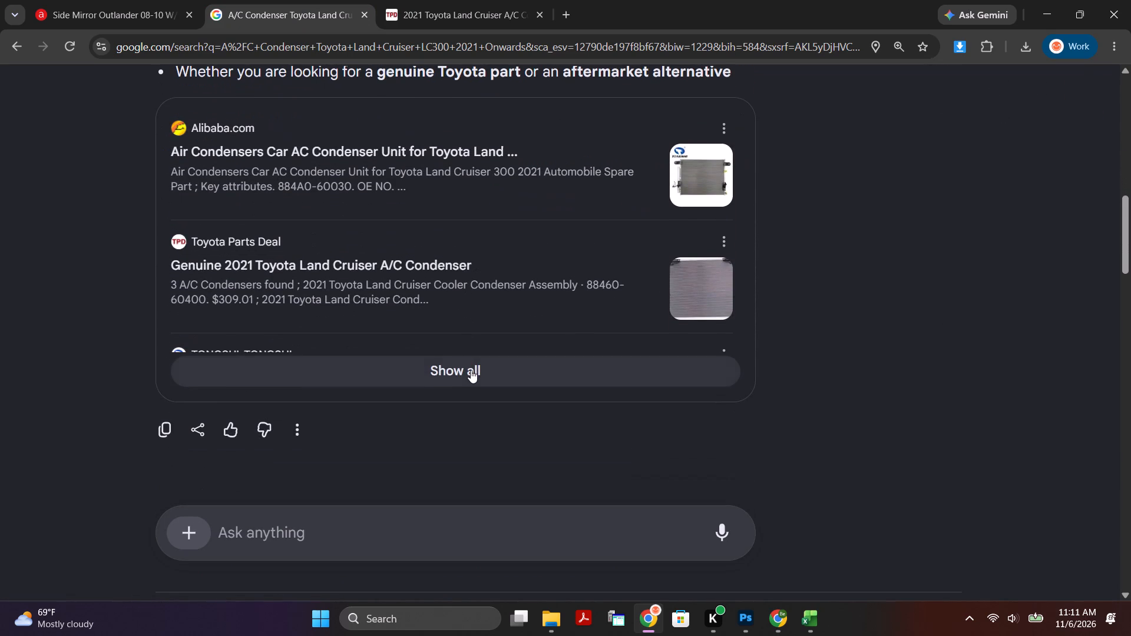
Expand the AI Overview's source list and open the TONGSHI page for the Toyota Land Cruiser 300 2021 condenser.
click(471, 370)
scroll(494, 288, down, 6)
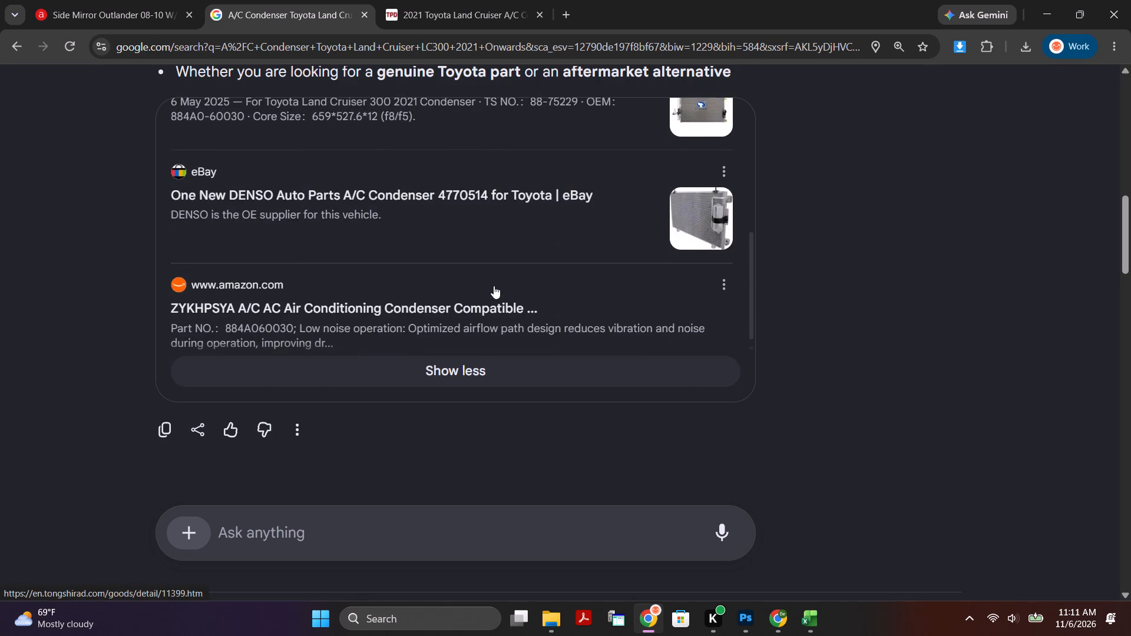
scroll(494, 286, down, 3)
scroll(507, 346, up, 3)
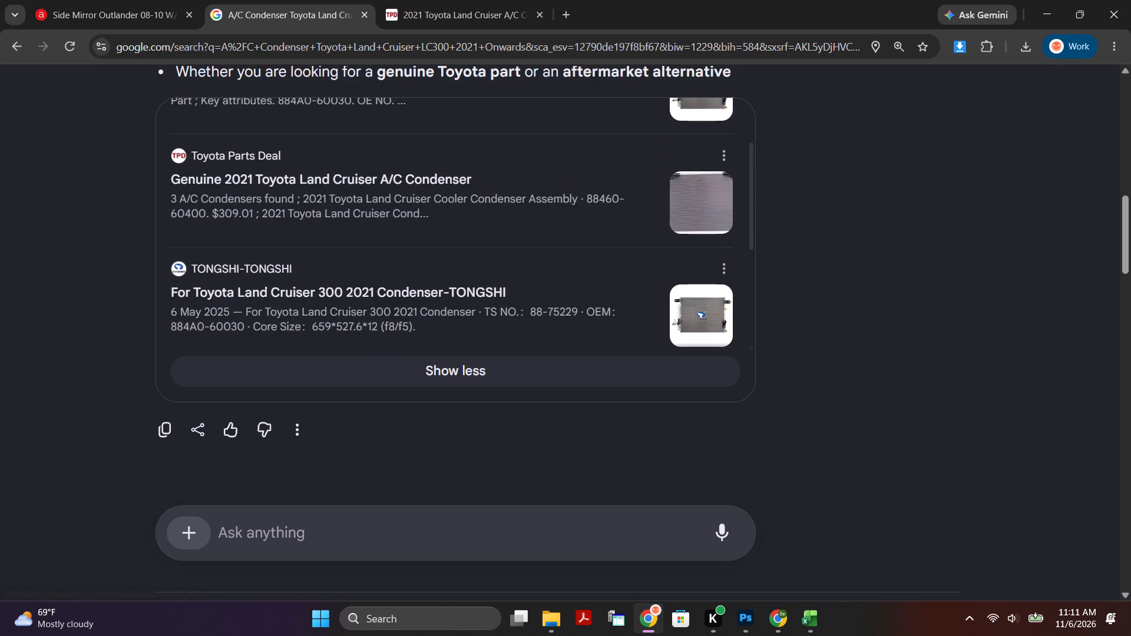
click(320, 530)
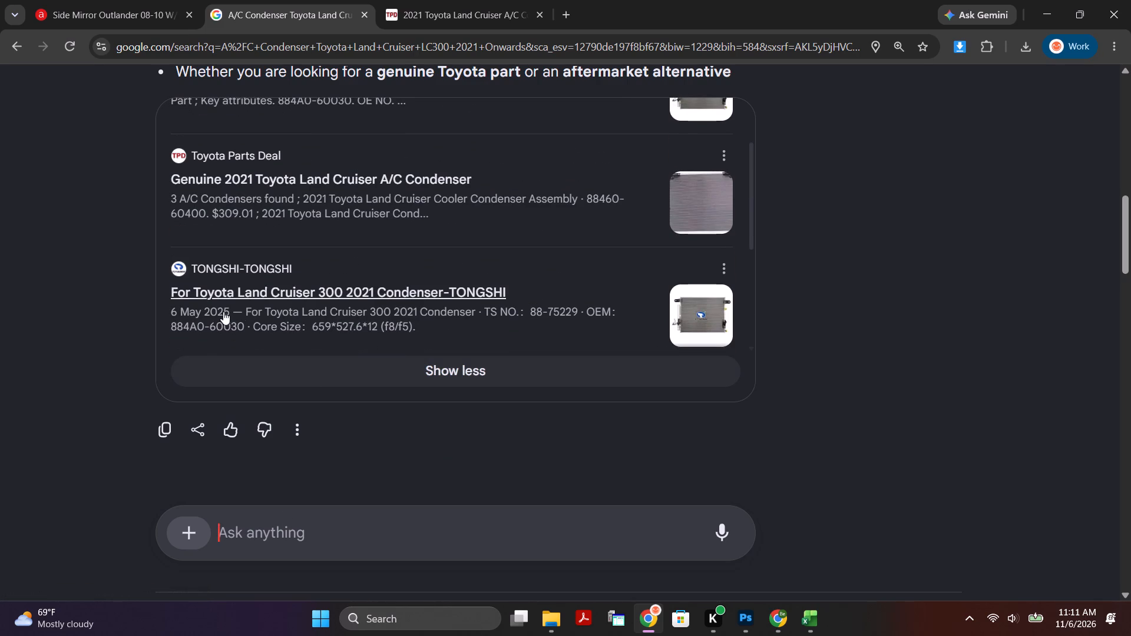
click(286, 268)
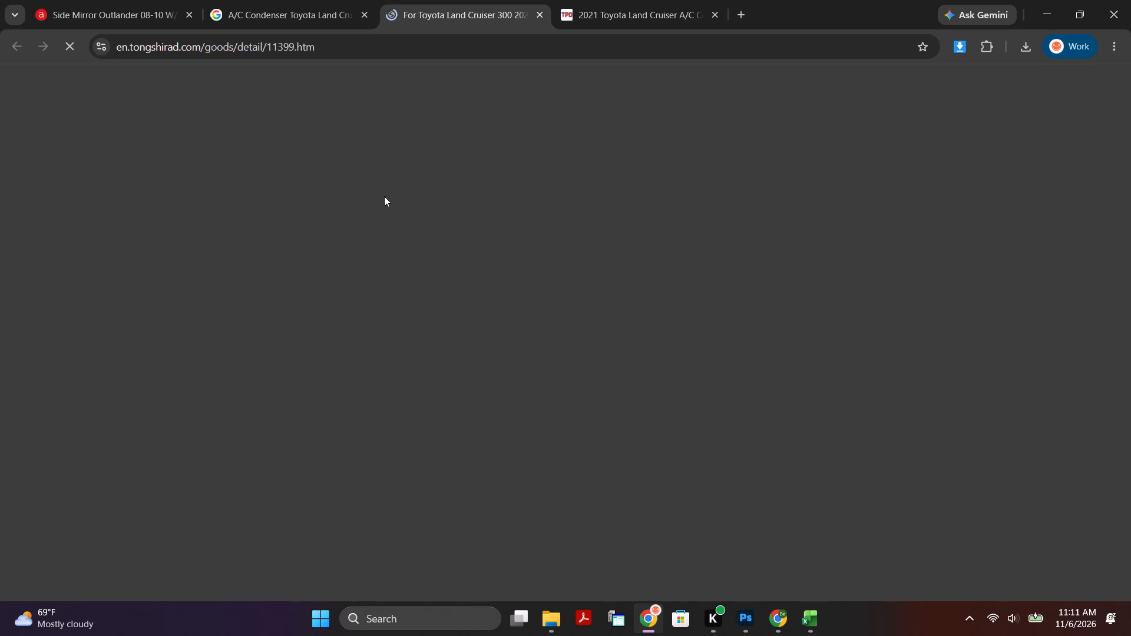
scroll(473, 441, down, 1)
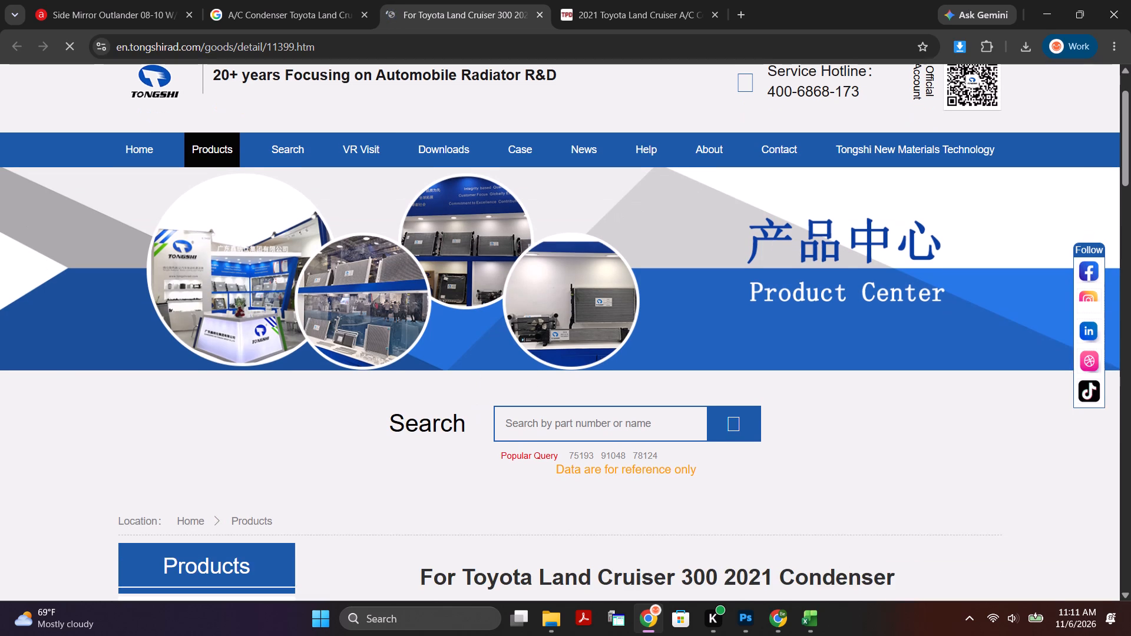
Switch to the Excel workbook and copy the A/C condenser part number 88-75229 from cell C16.
click(804, 613)
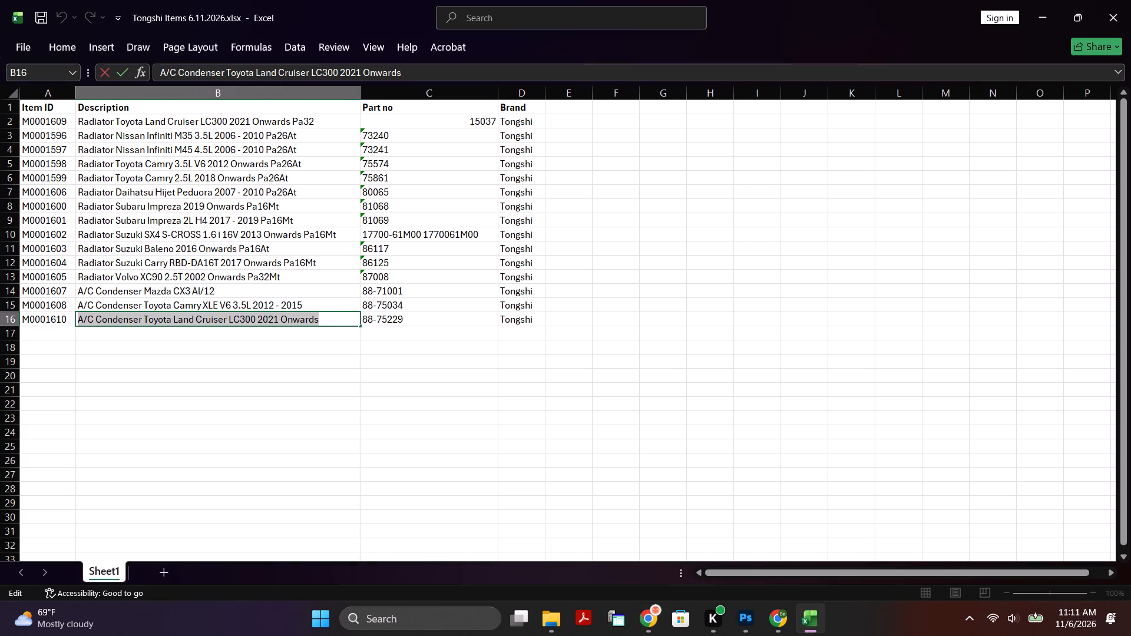
triple_click(433, 324)
click(414, 317)
double_click(399, 319)
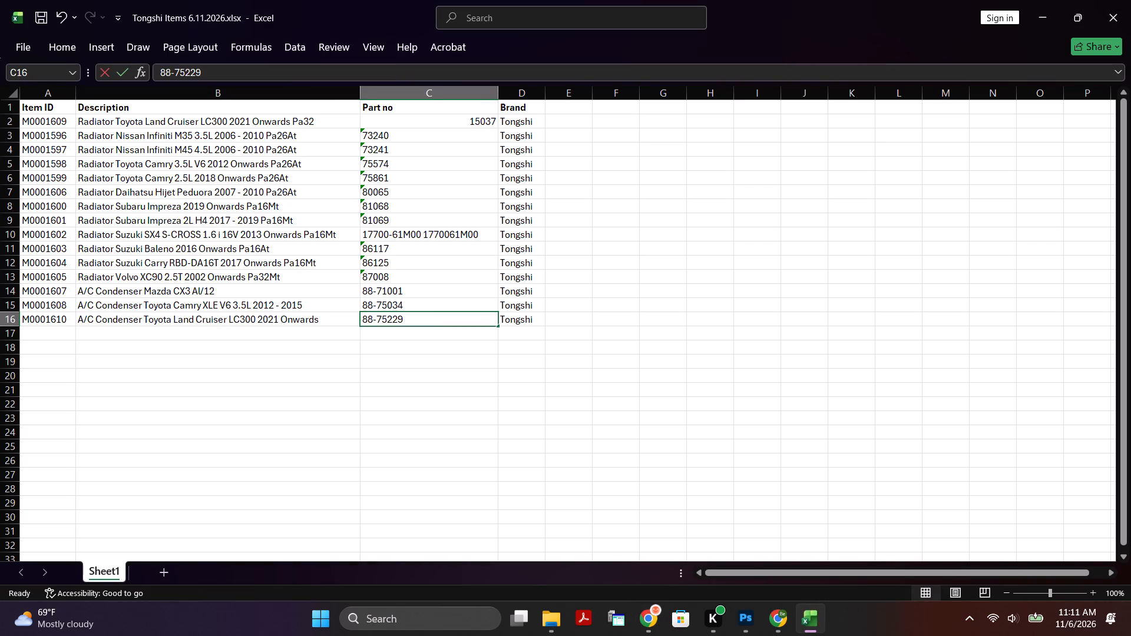
click(399, 319)
drag(411, 319, 307, 309)
key(ctrl+c)
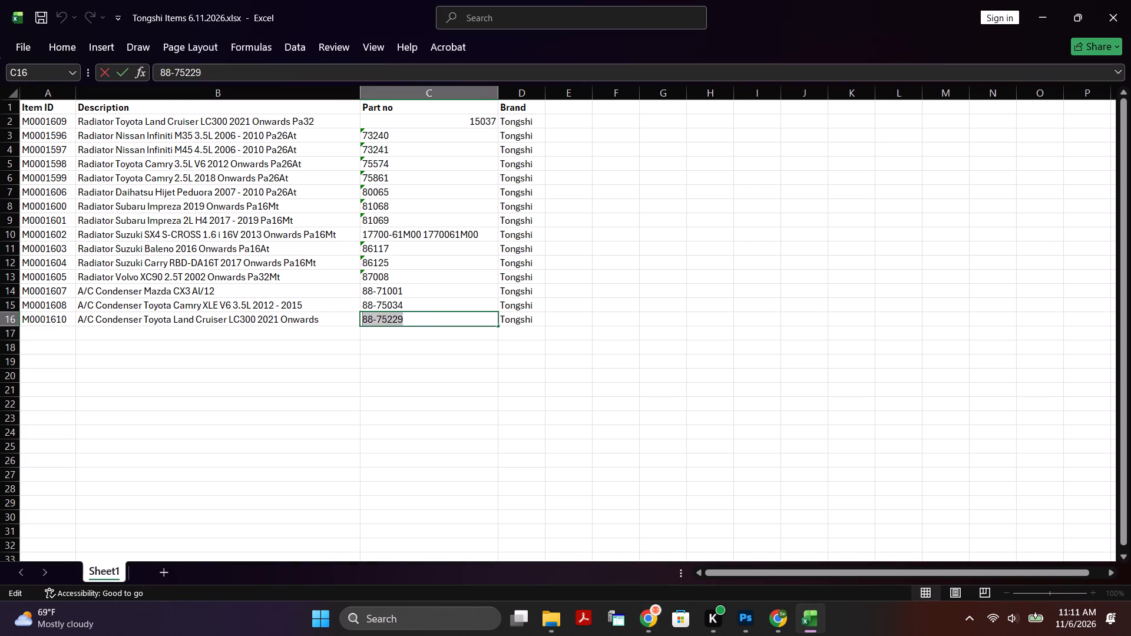
Switch to the TONGSHI site in Chrome and search its products for part number 88-75229.
click(647, 621)
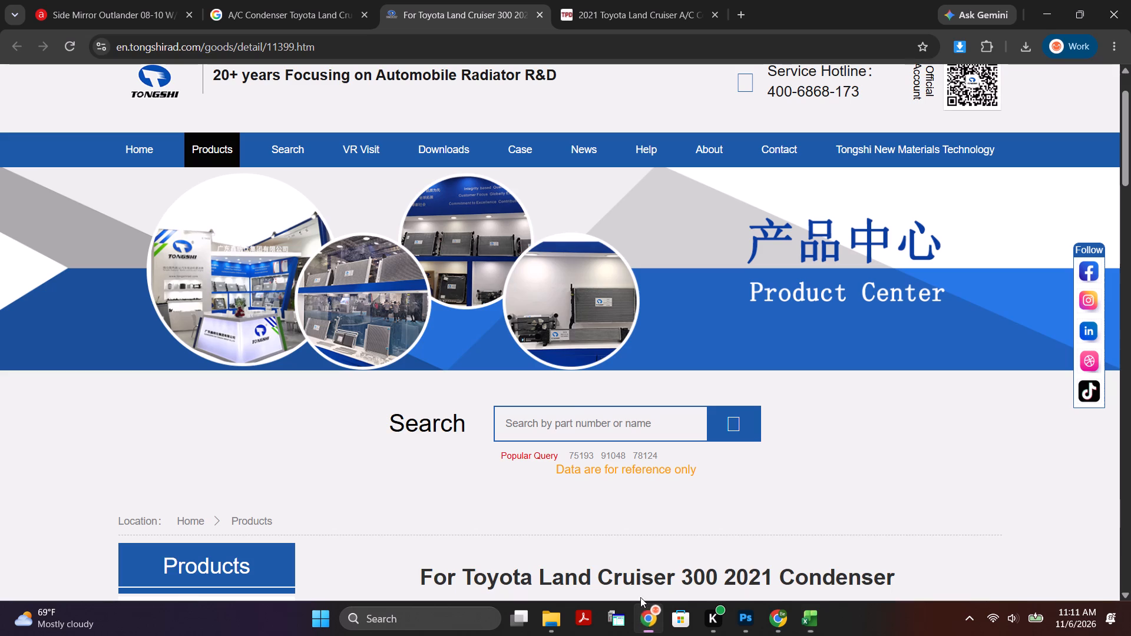
click(607, 430)
key(ctrl+v)
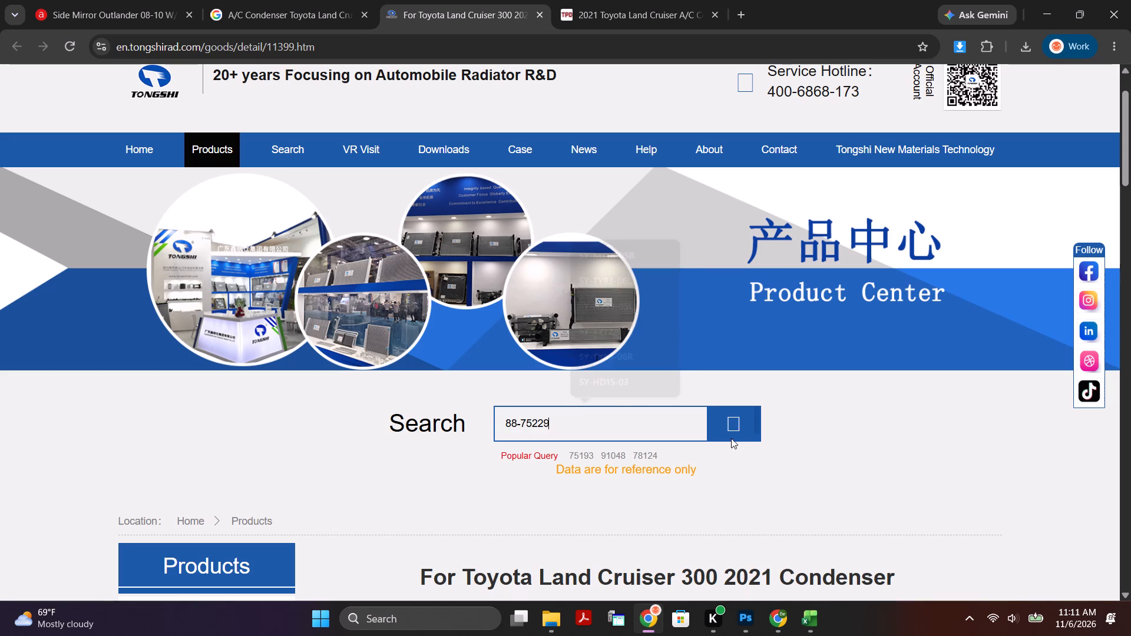
click(745, 422)
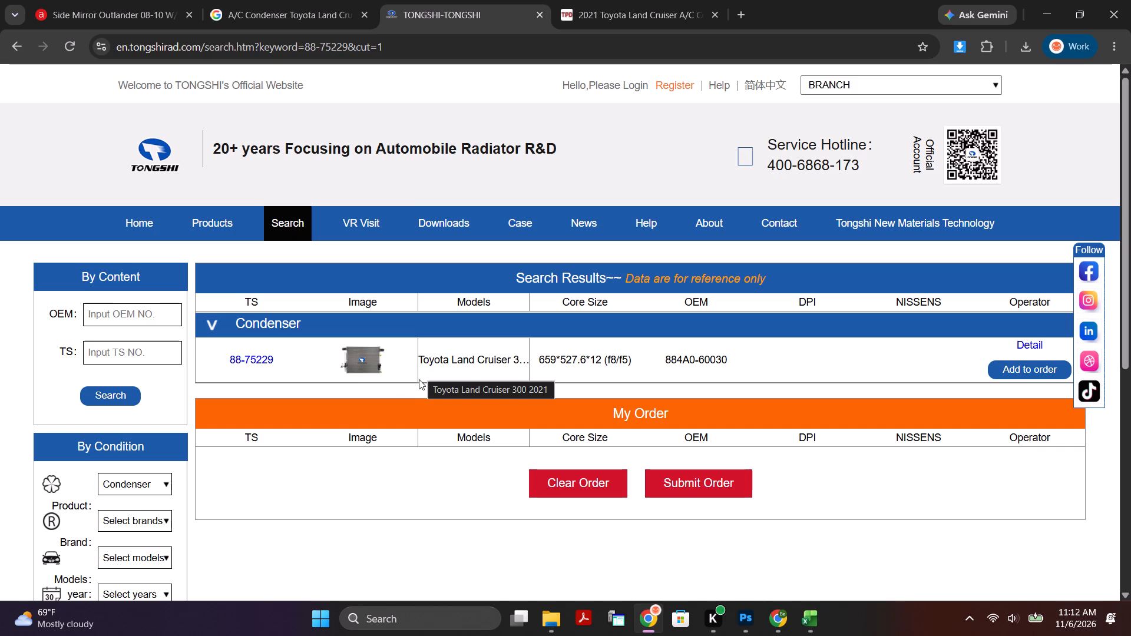
Open the full-size product photo of the 88-75229 condenser from the search results in its own browser tab.
click(804, 612)
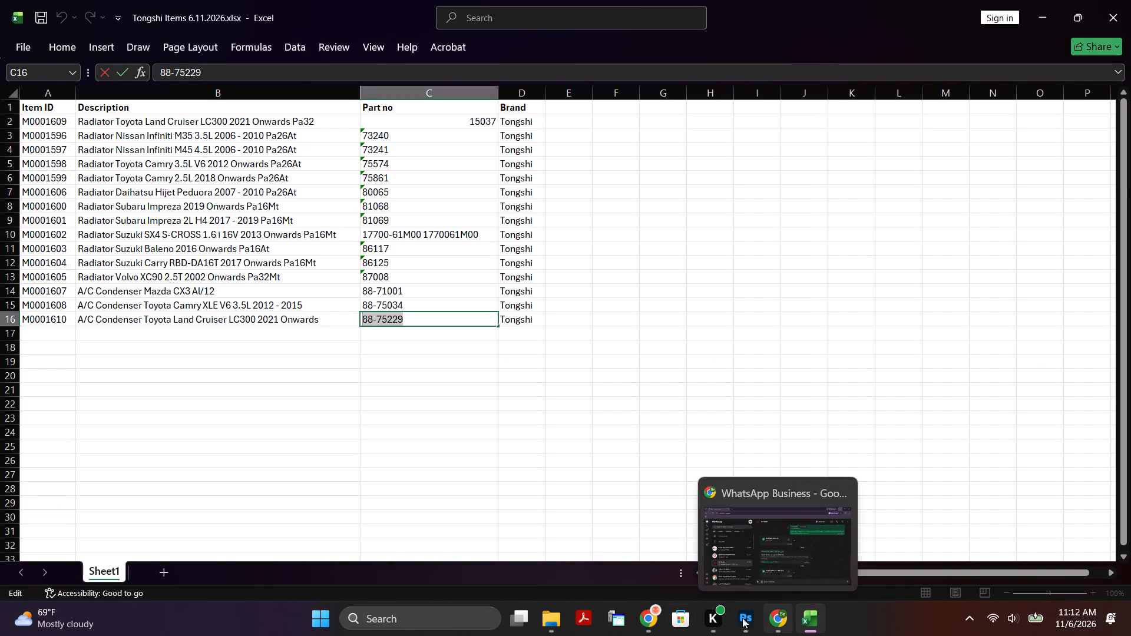
click(648, 620)
click(369, 368)
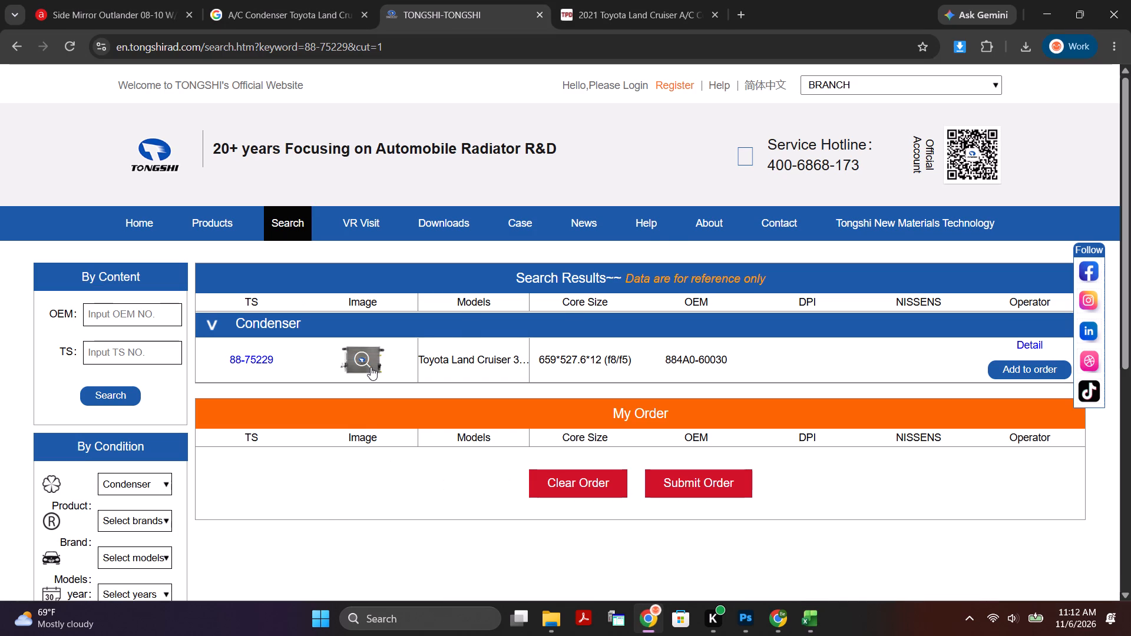
right_click(588, 294)
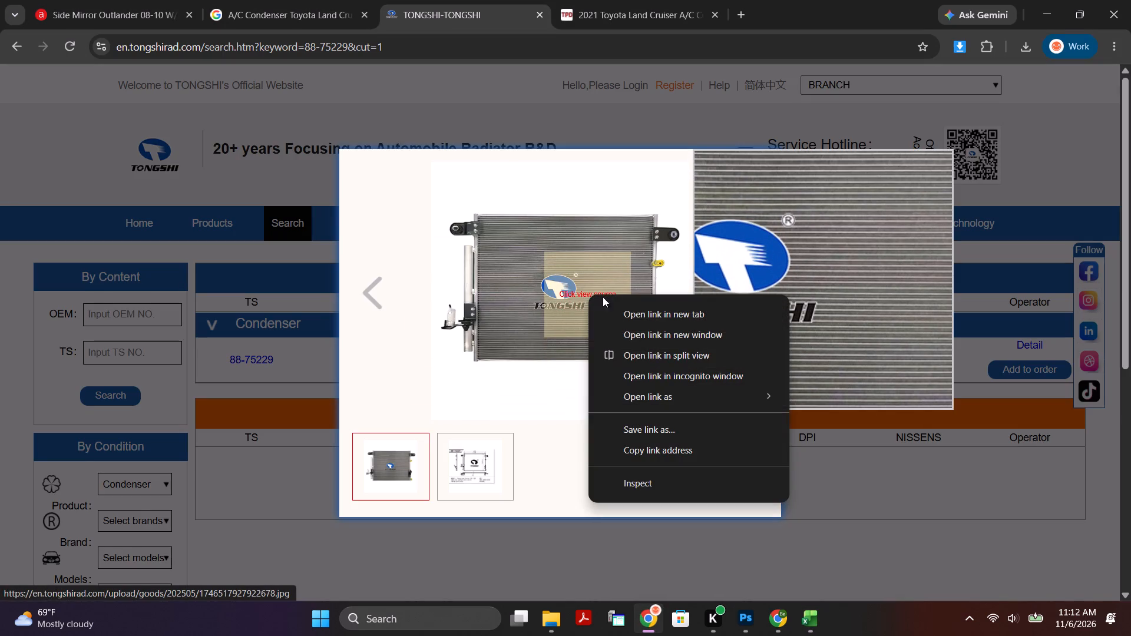
right_click(581, 259)
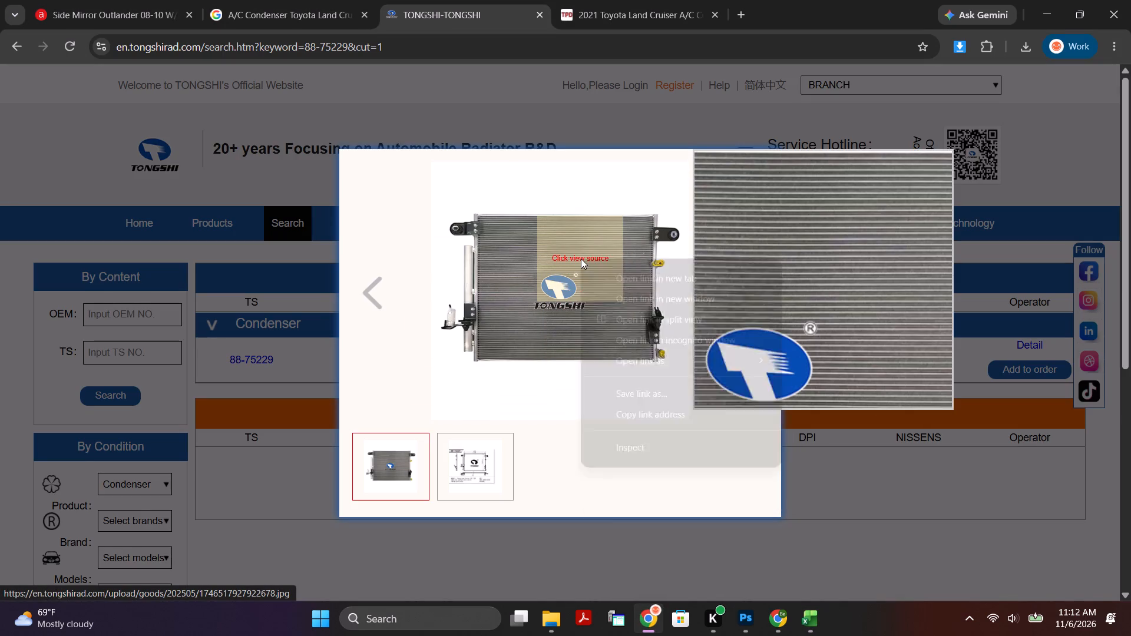
right_click(502, 248)
click(502, 248)
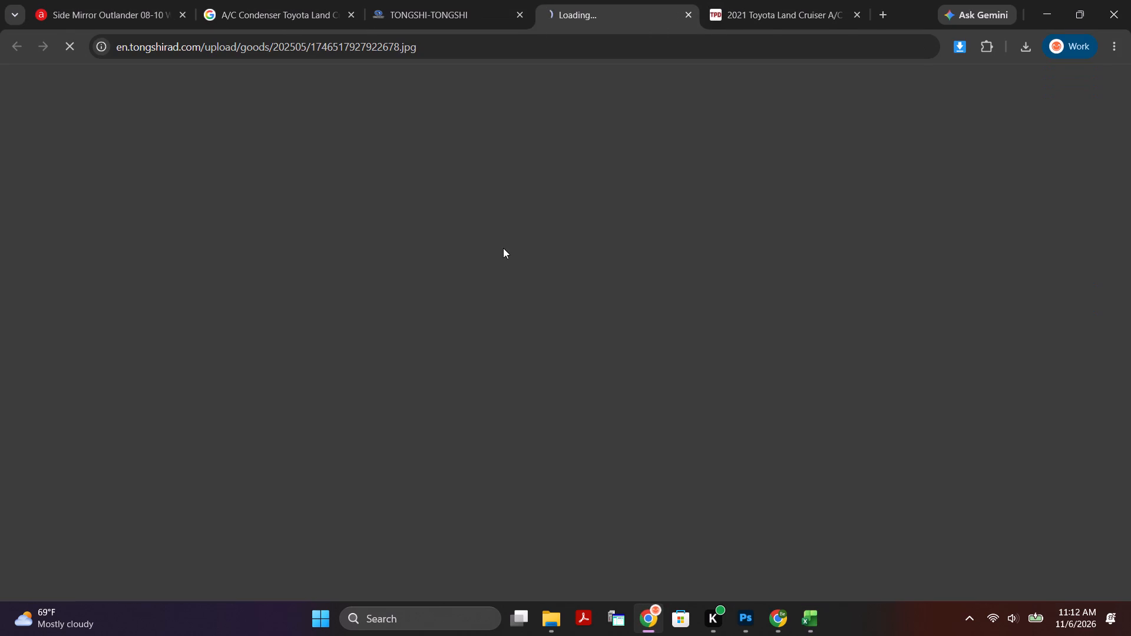
Start saving the condenser photo, naming the file M0001610 with the item ID copied from cell A16 of the workbook.
right_click(561, 251)
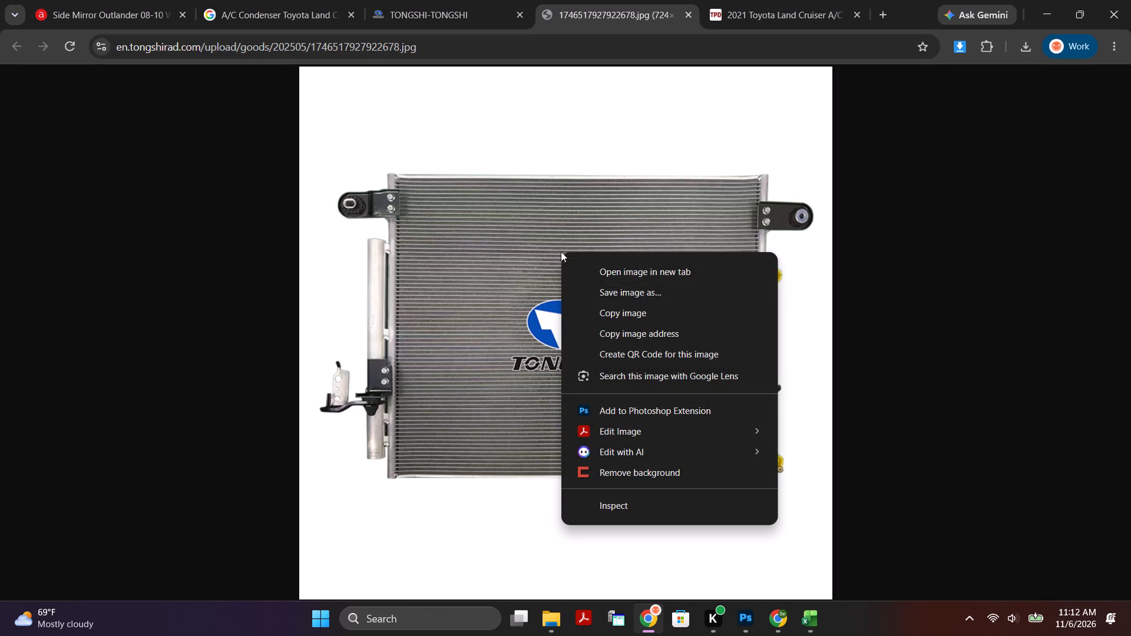
click(640, 294)
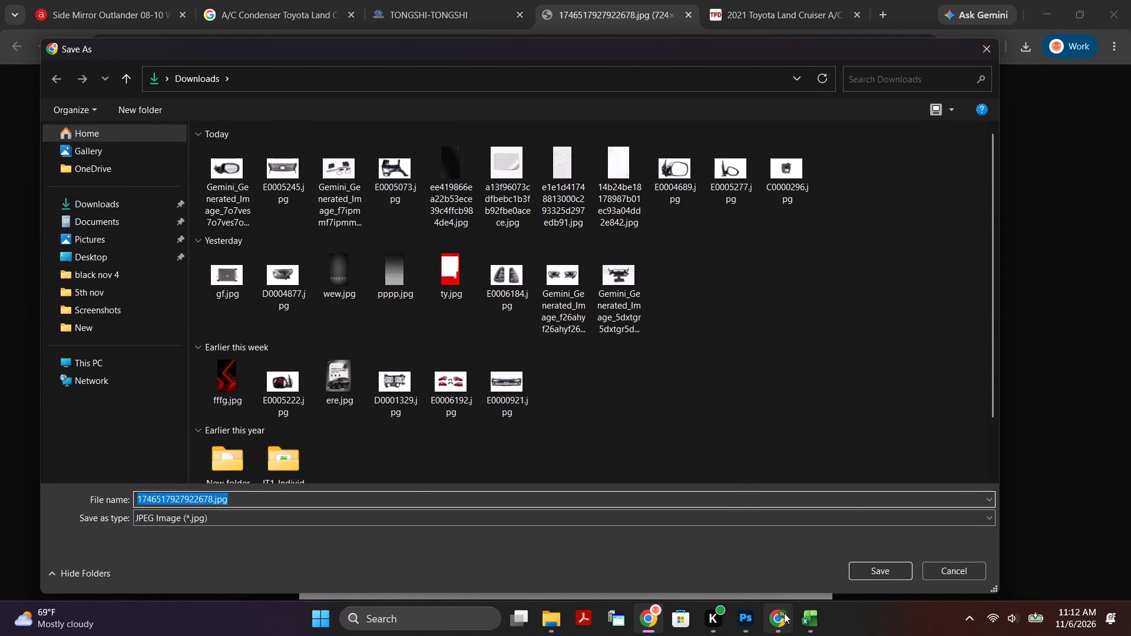
click(820, 624)
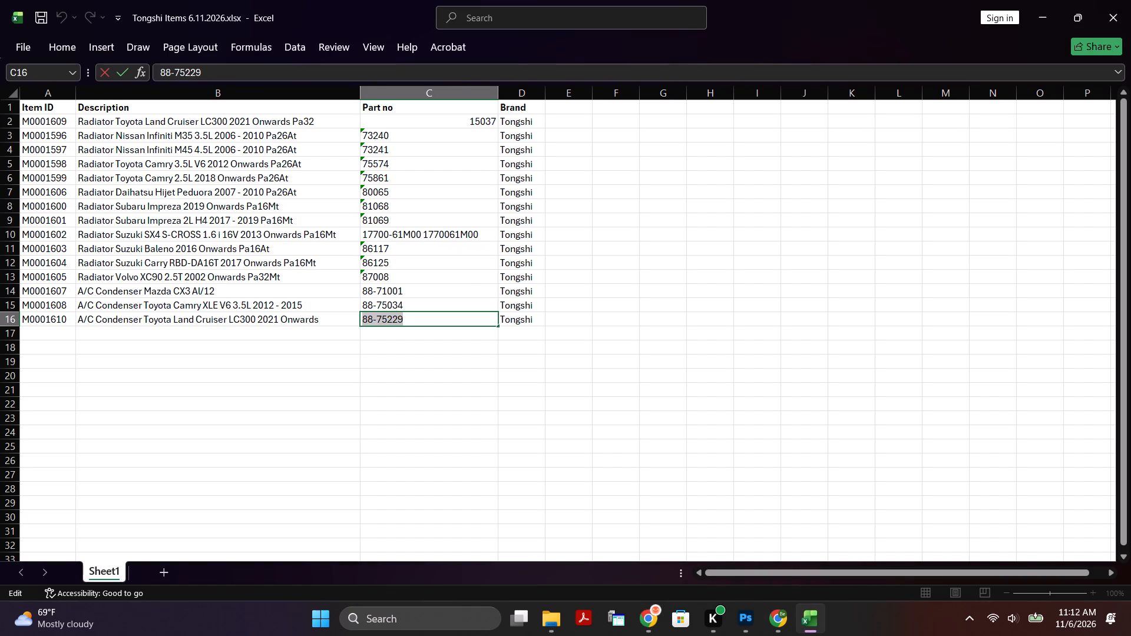
double_click(55, 322)
click(55, 322)
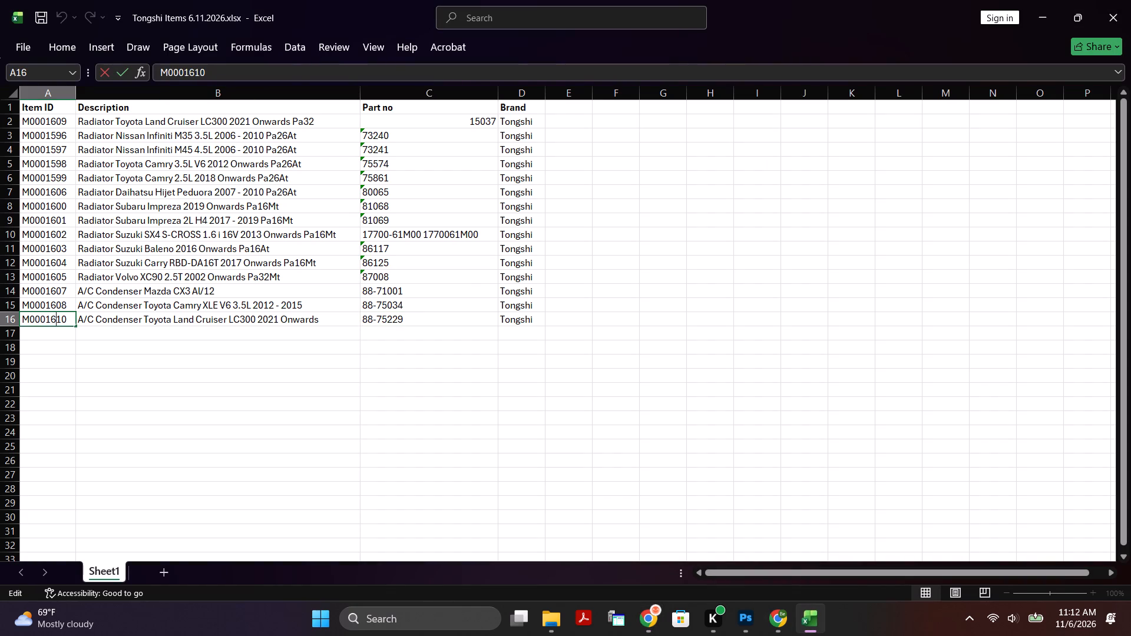
drag(73, 320, 0, 319)
key(ctrl+c)
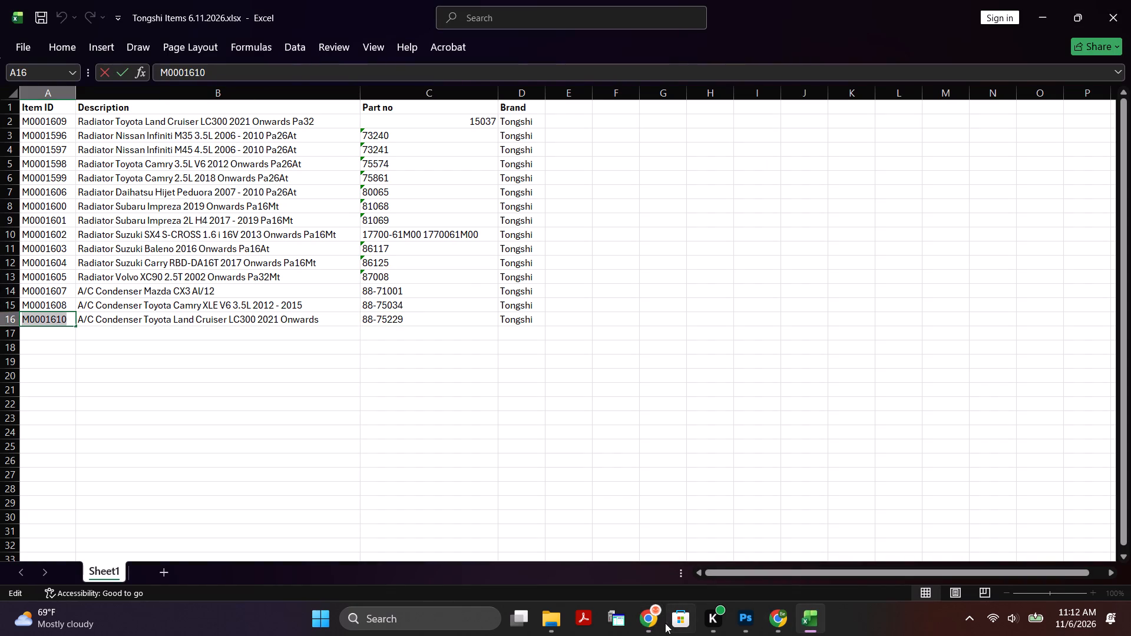
click(655, 615)
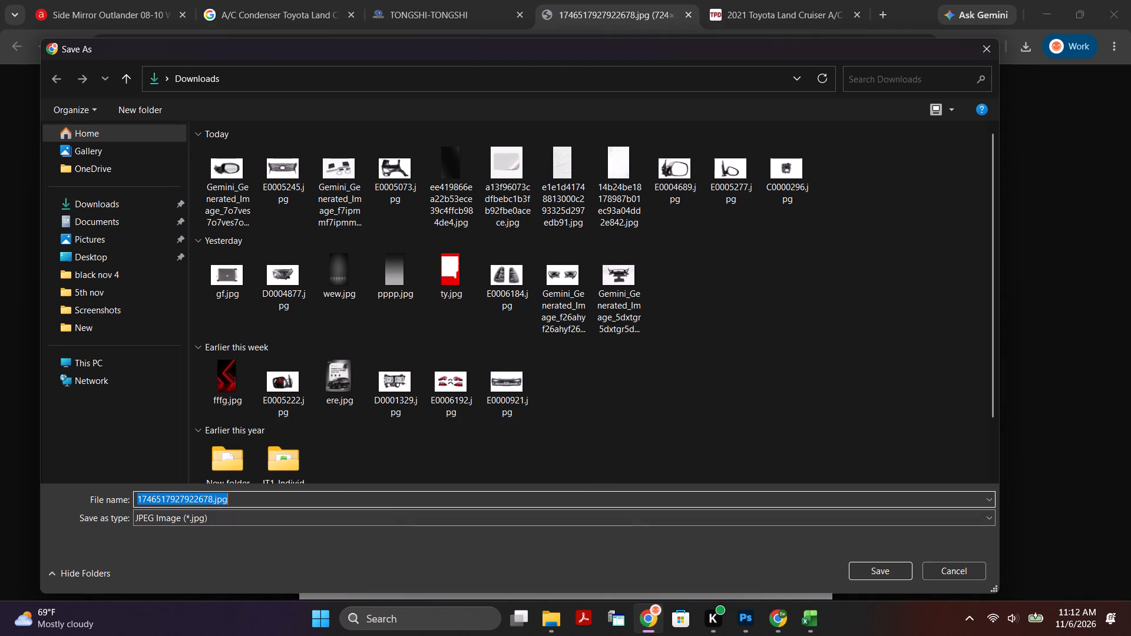
key(ctrl+v)
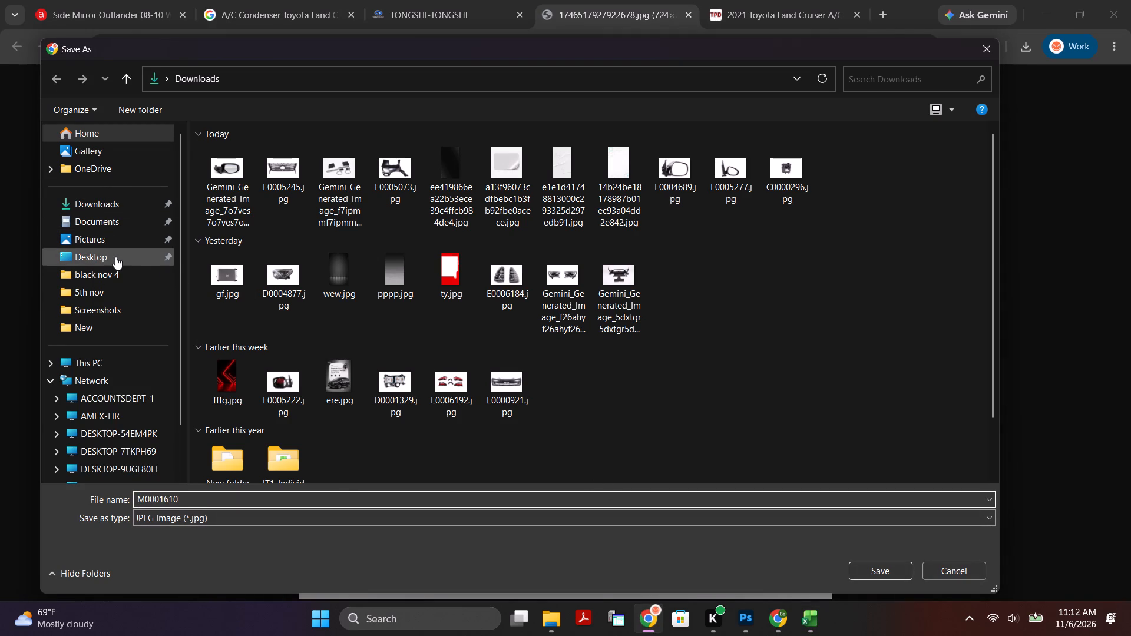
Create a folder named tongshi on the Desktop and save the condenser photo in it.
click(115, 257)
click(138, 108)
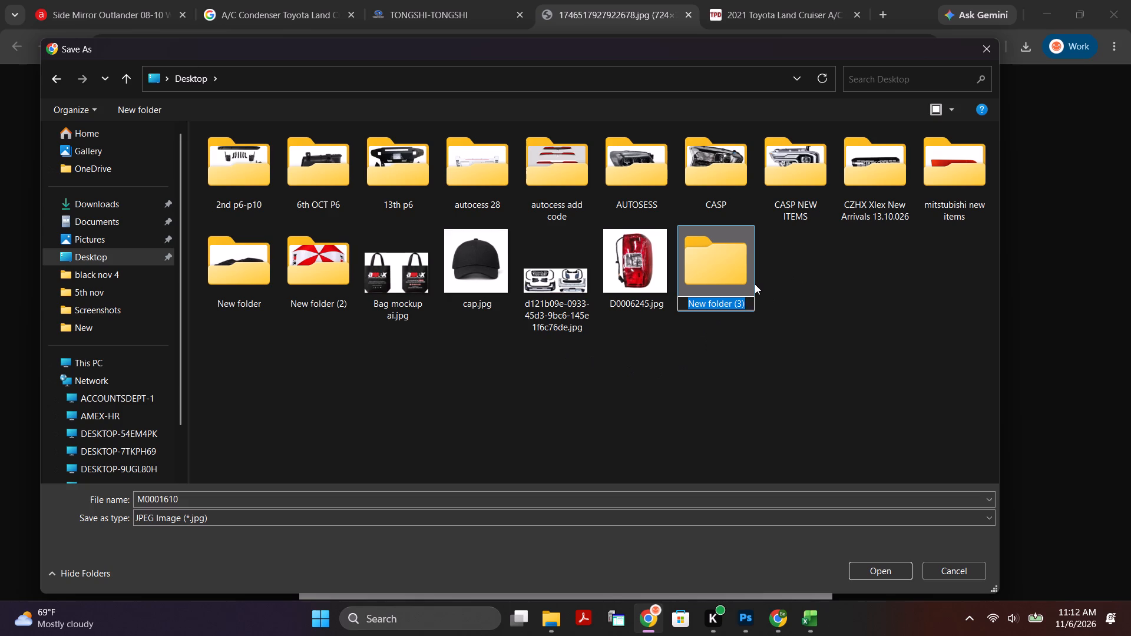
text(tongshoii)
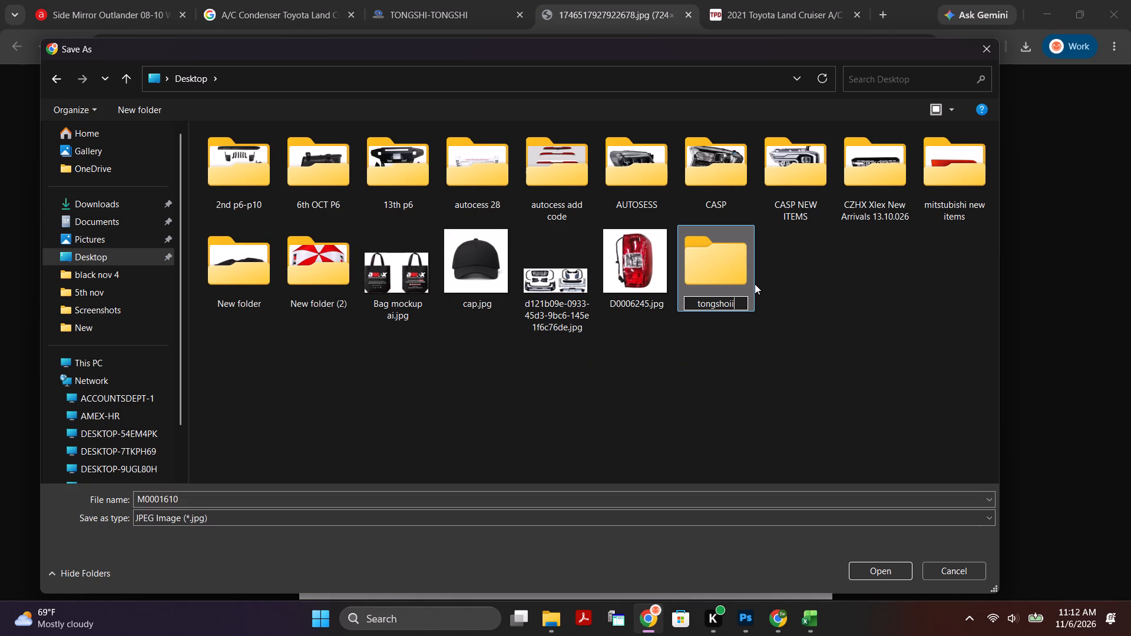
key(BackSpace)
key(BackSpace)
key(BackSpace)
text(ii)
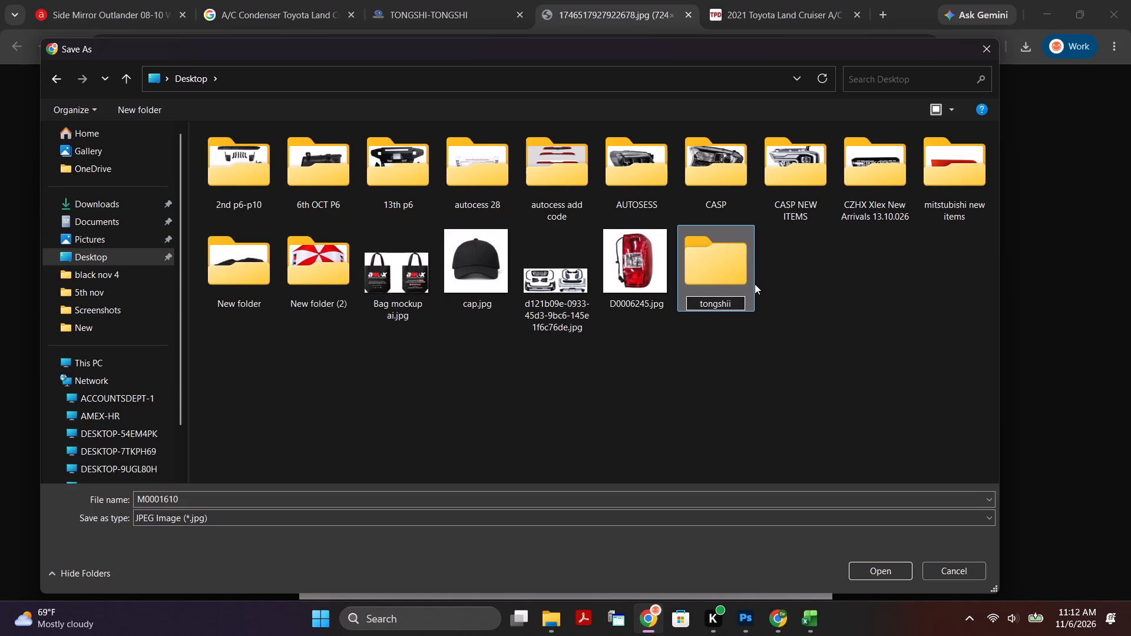
key(BackSpace)
key(Return)
click(814, 363)
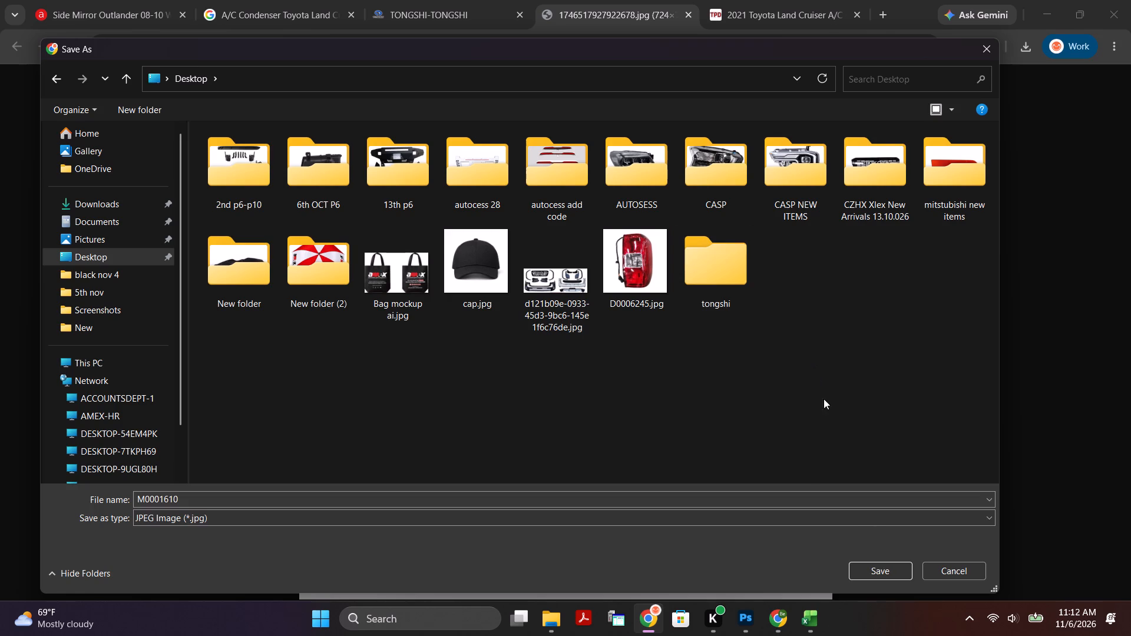
click(877, 567)
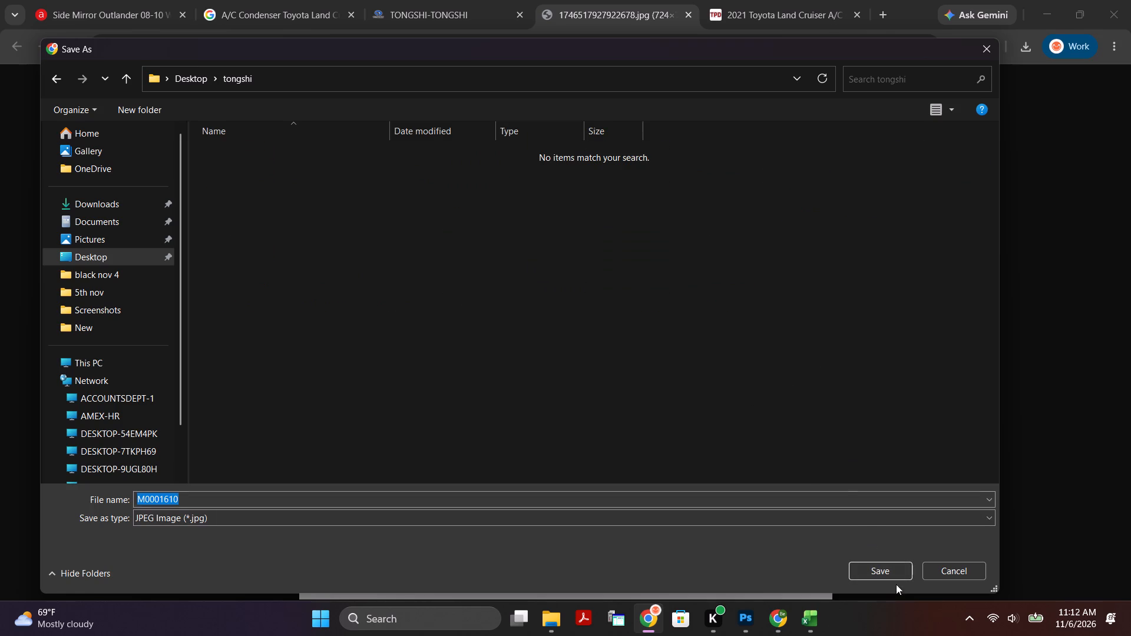
click(896, 573)
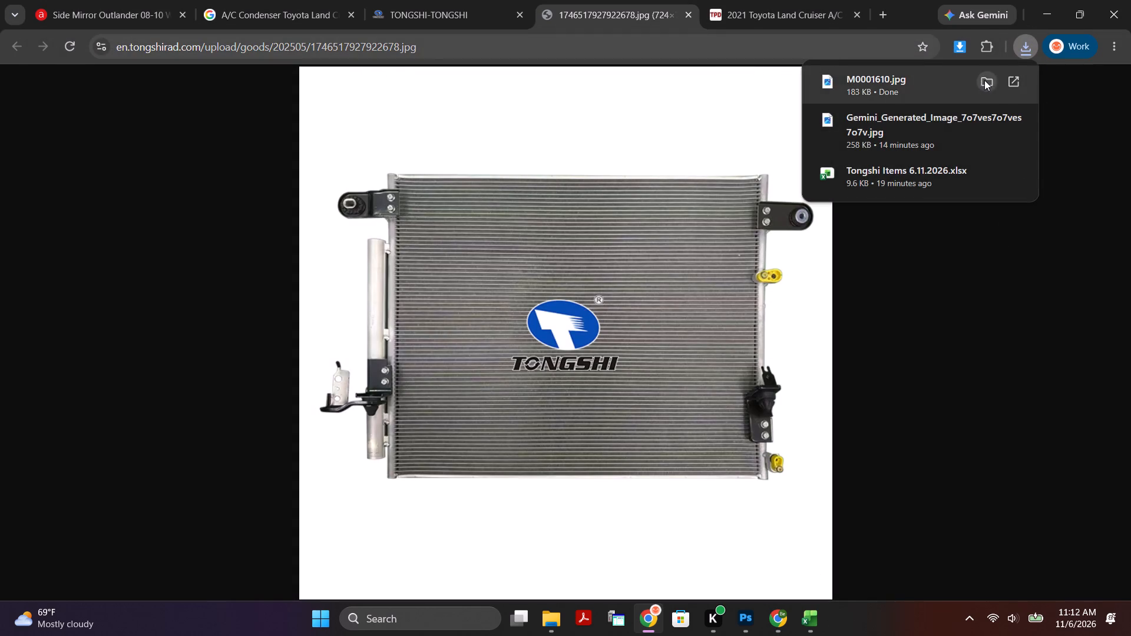
Show the downloaded M0001610.jpg in its folder and open it in Photoshop as a separate document.
click(984, 80)
click(1010, 303)
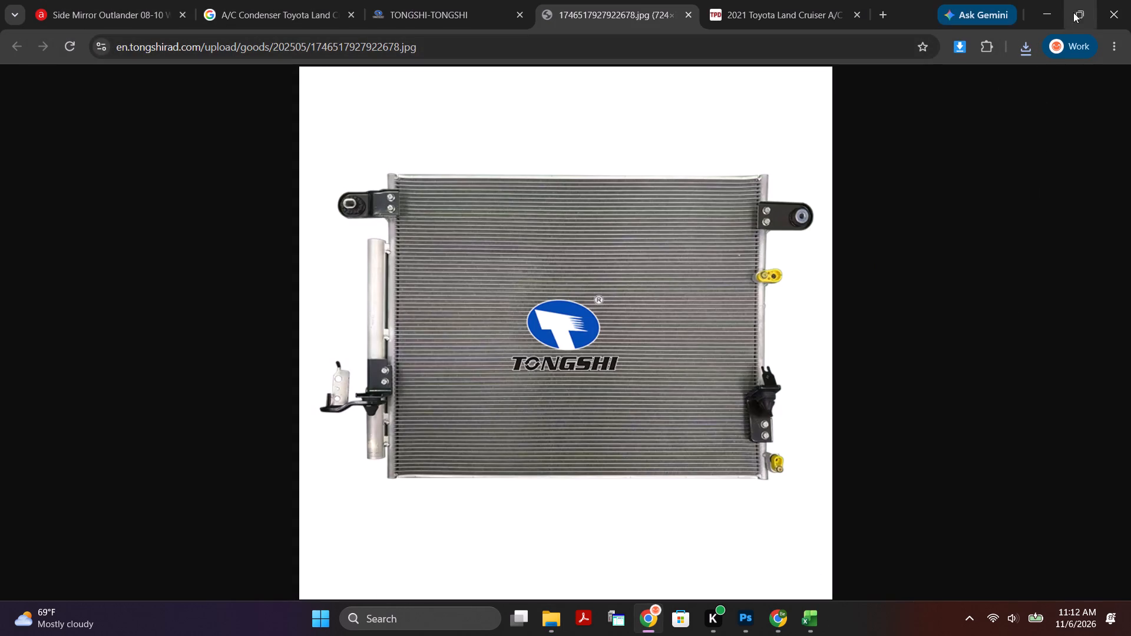
click(1050, 12)
drag(635, 145, 779, 340)
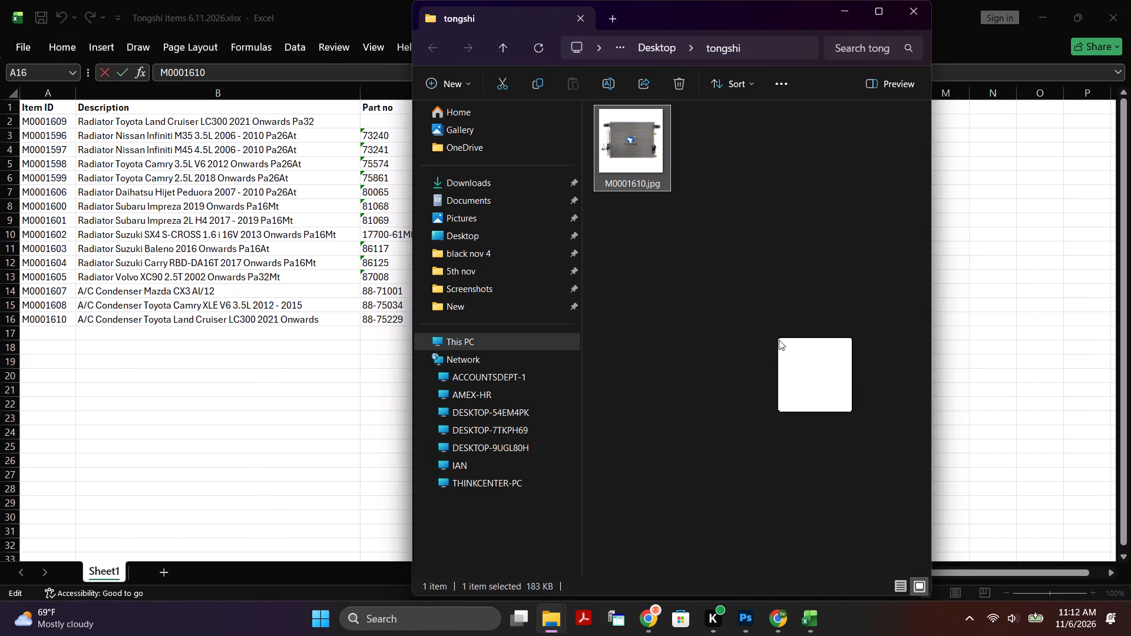
drag(779, 340, 620, 382)
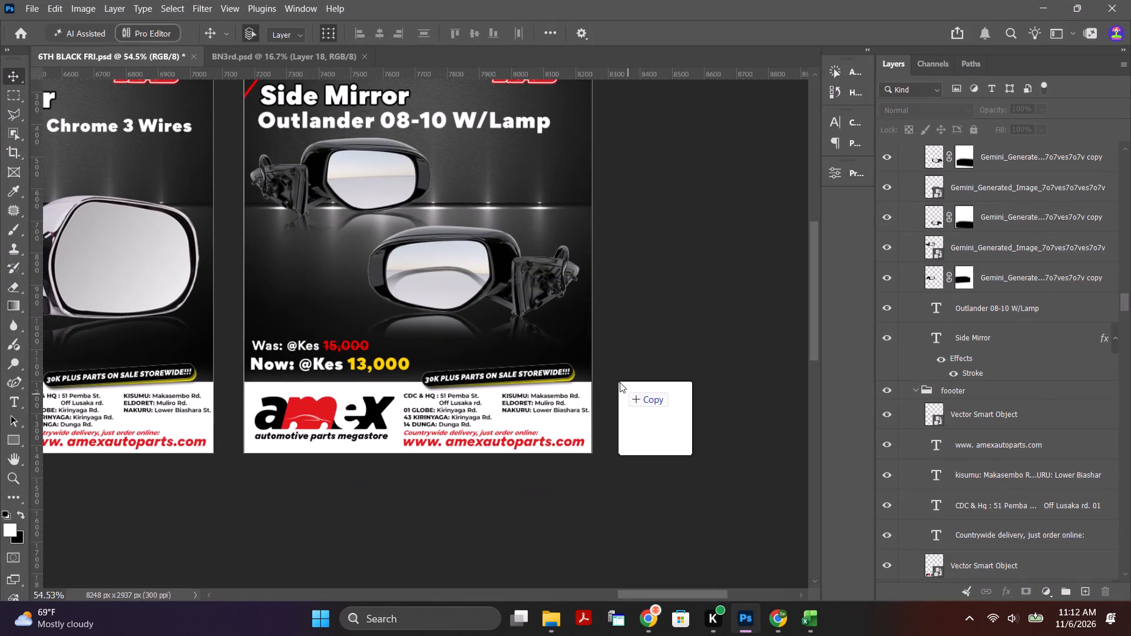
drag(620, 382, 461, 54)
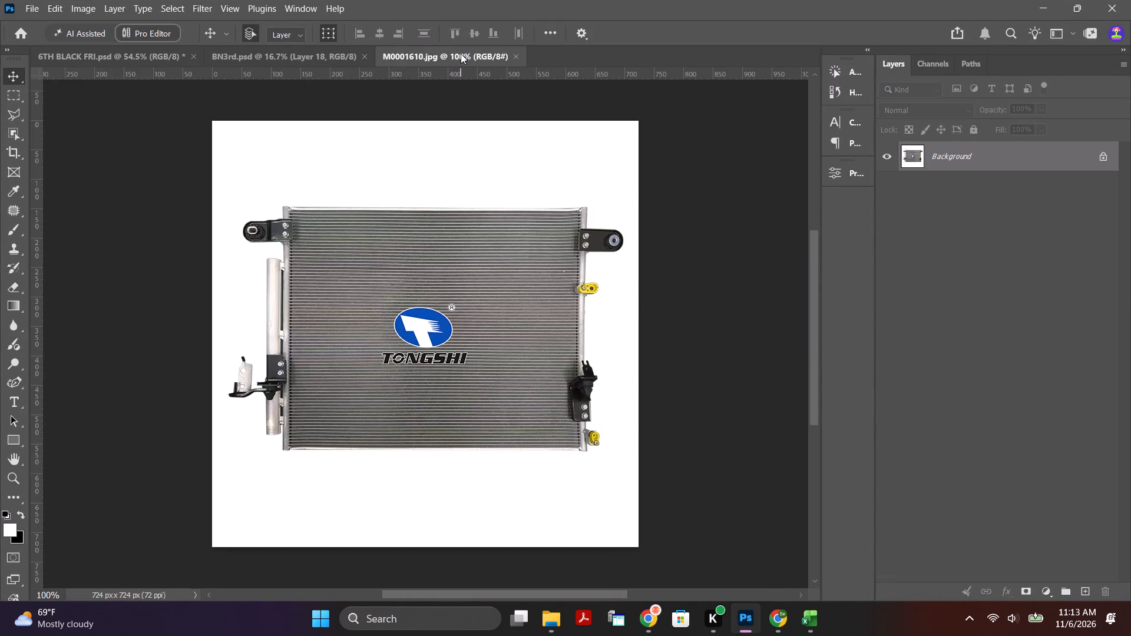
click(83, 32)
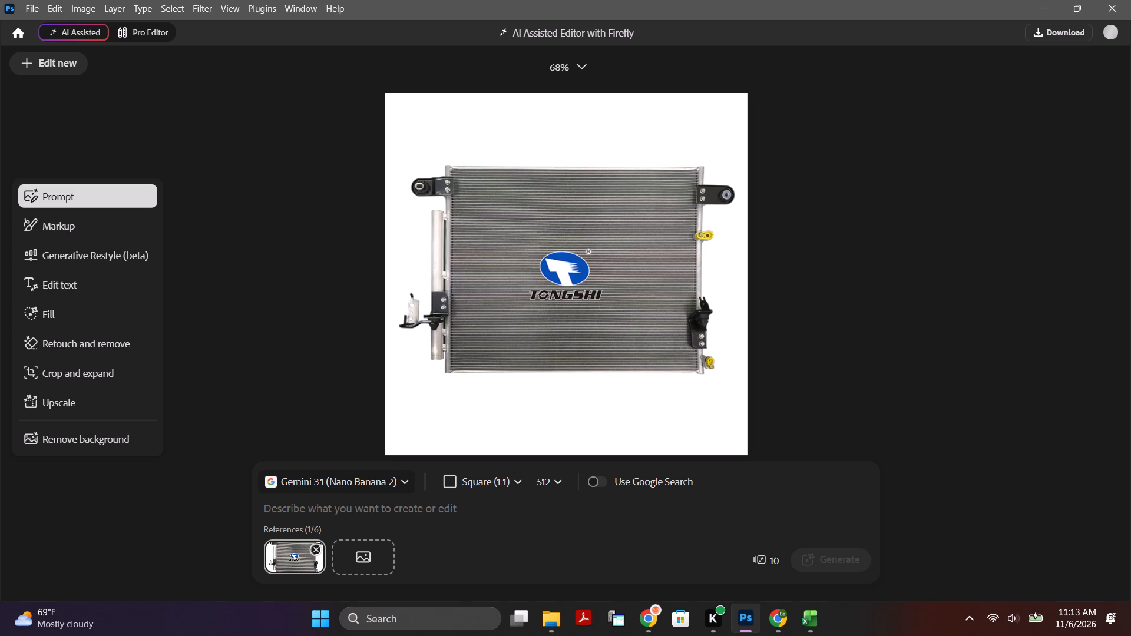
click(375, 513)
click(376, 510)
text(enhance quality)
key(space)
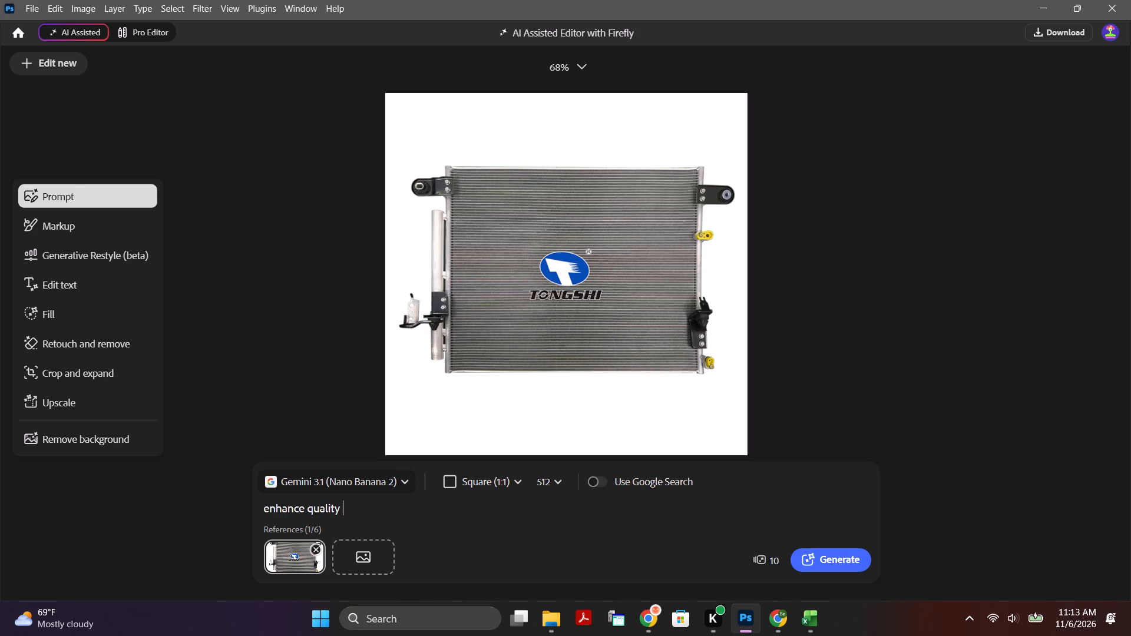
text(an)
text(d re)
text(omve)
key(space)
text(the)
key(space)
text(writinf)
key(BackSpace)
text(gd)
key(BackSpace)
text(s)
key(space)
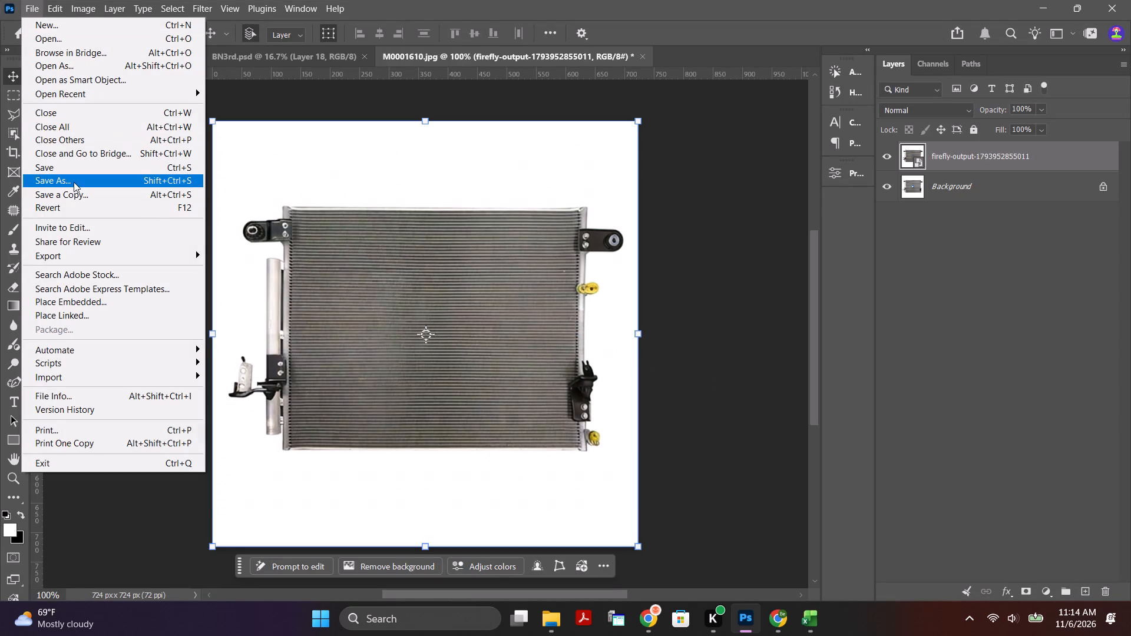
click(726, 180)
click(846, 69)
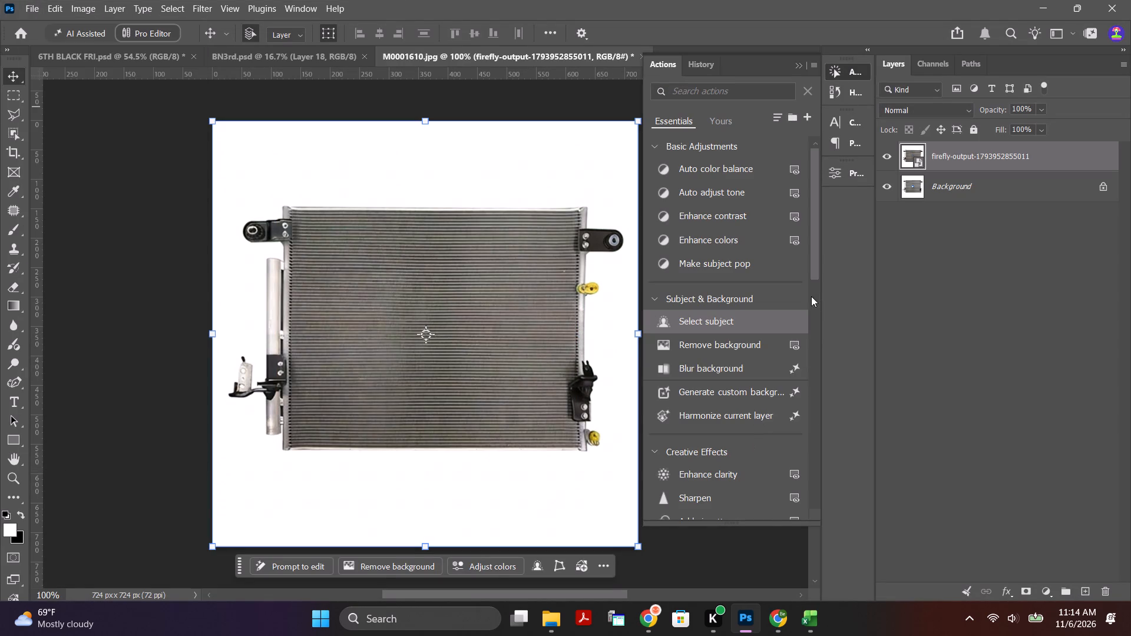
drag(819, 261, 842, 529)
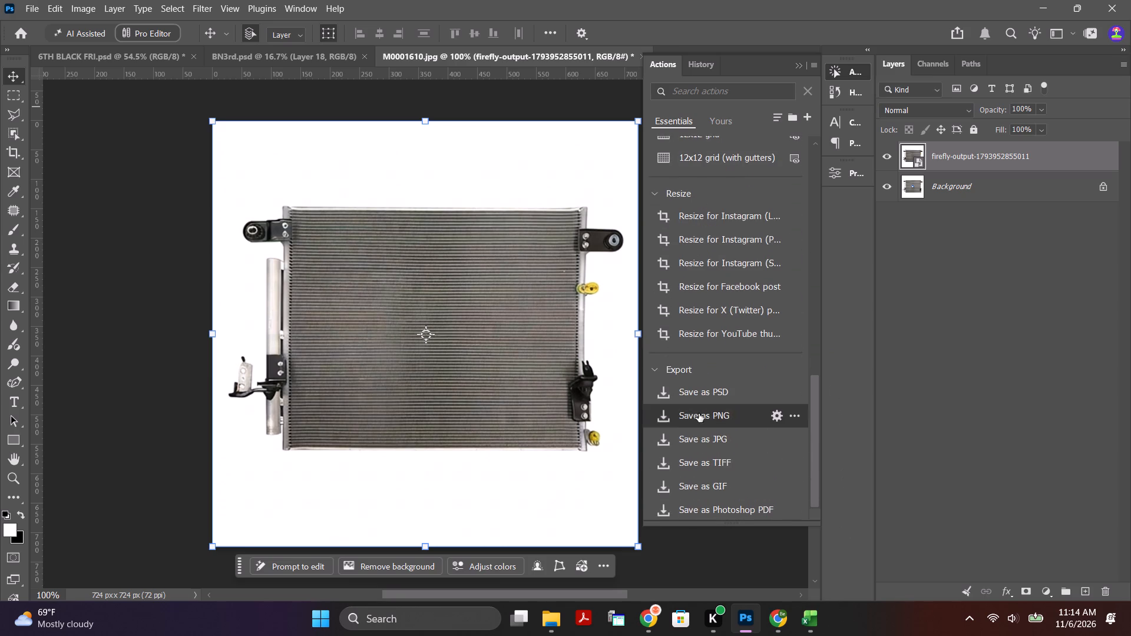
click(699, 413)
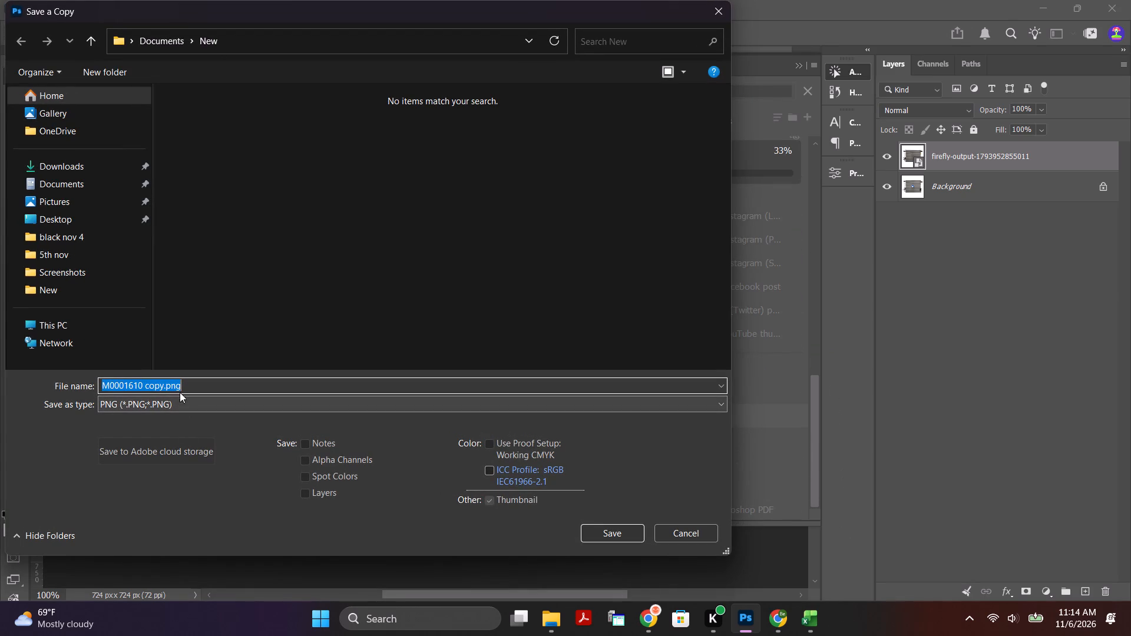
click(205, 383)
drag(210, 379, 144, 389)
key(BackSpace)
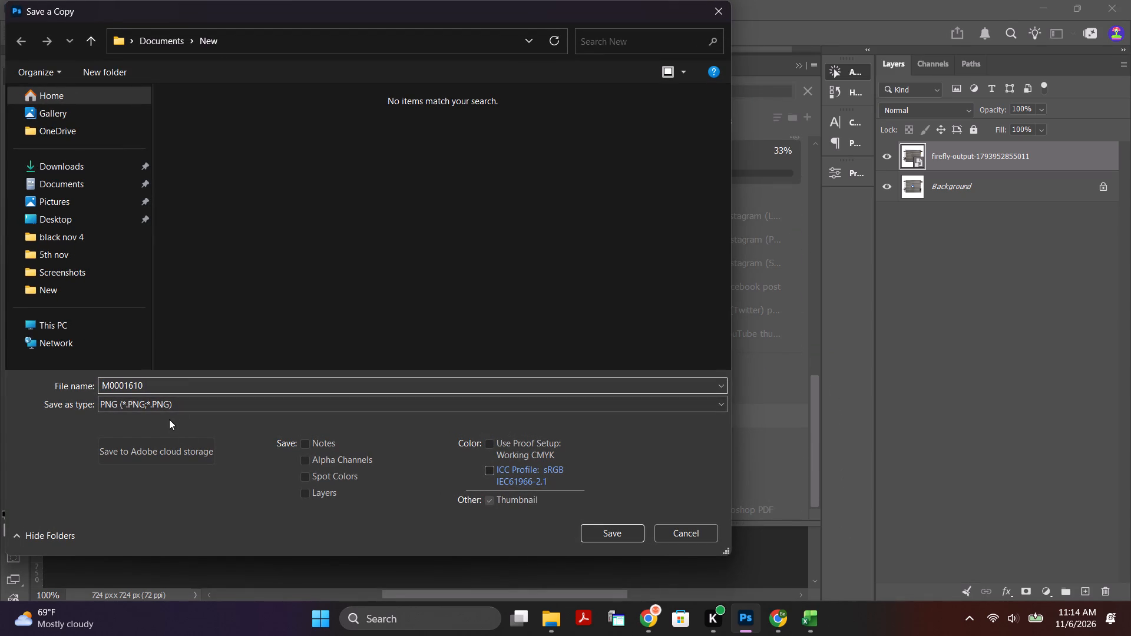
click(650, 621)
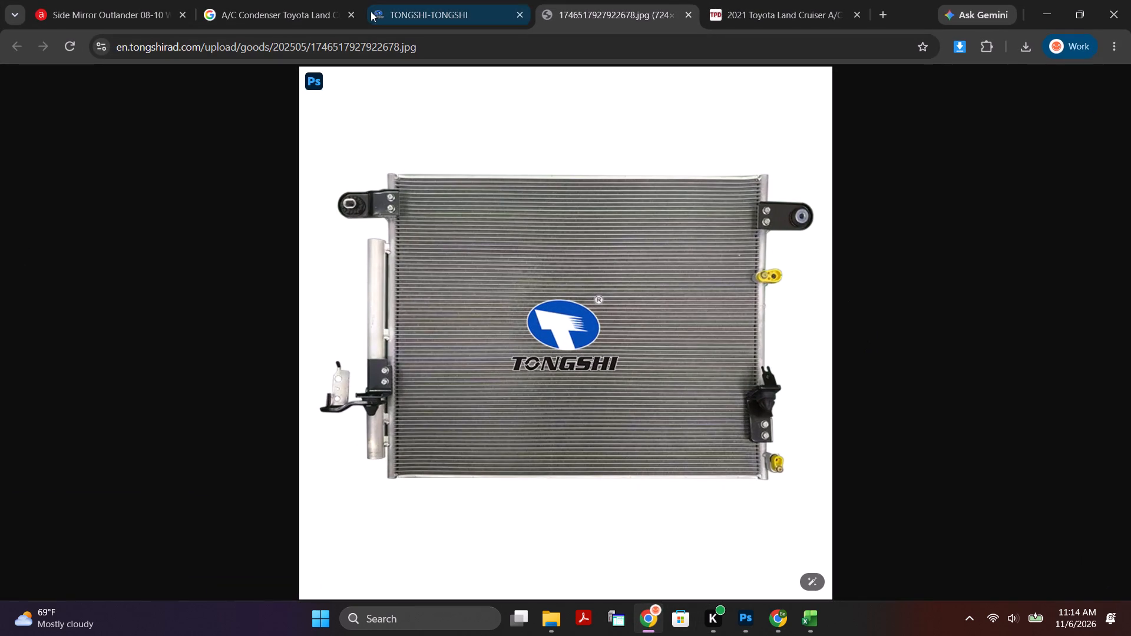
click(435, 10)
click(811, 611)
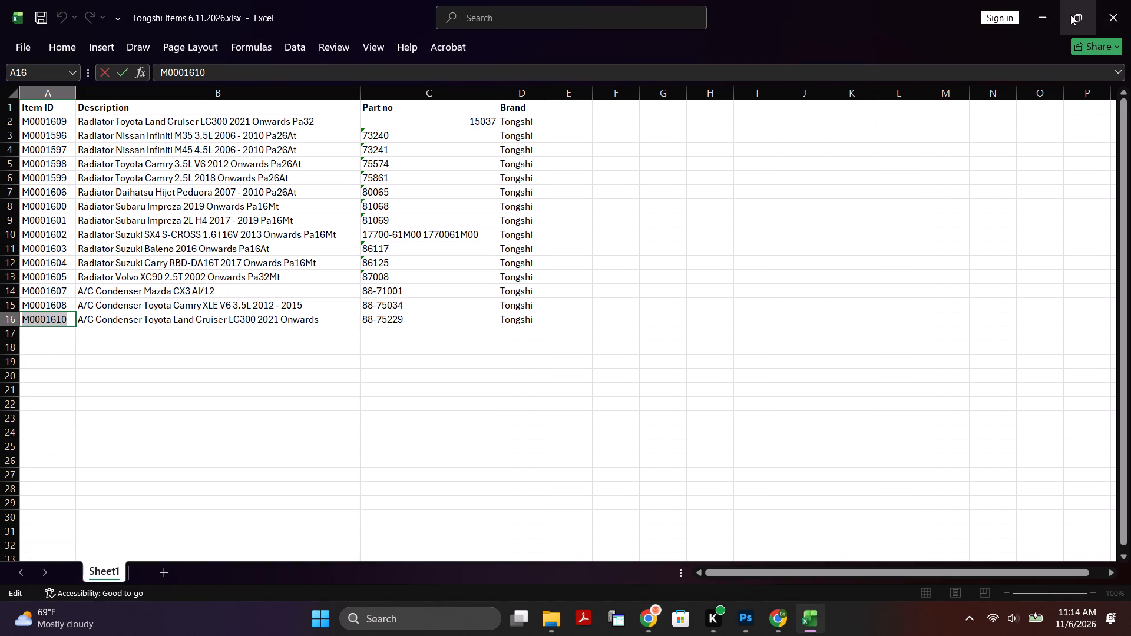
click(1038, 13)
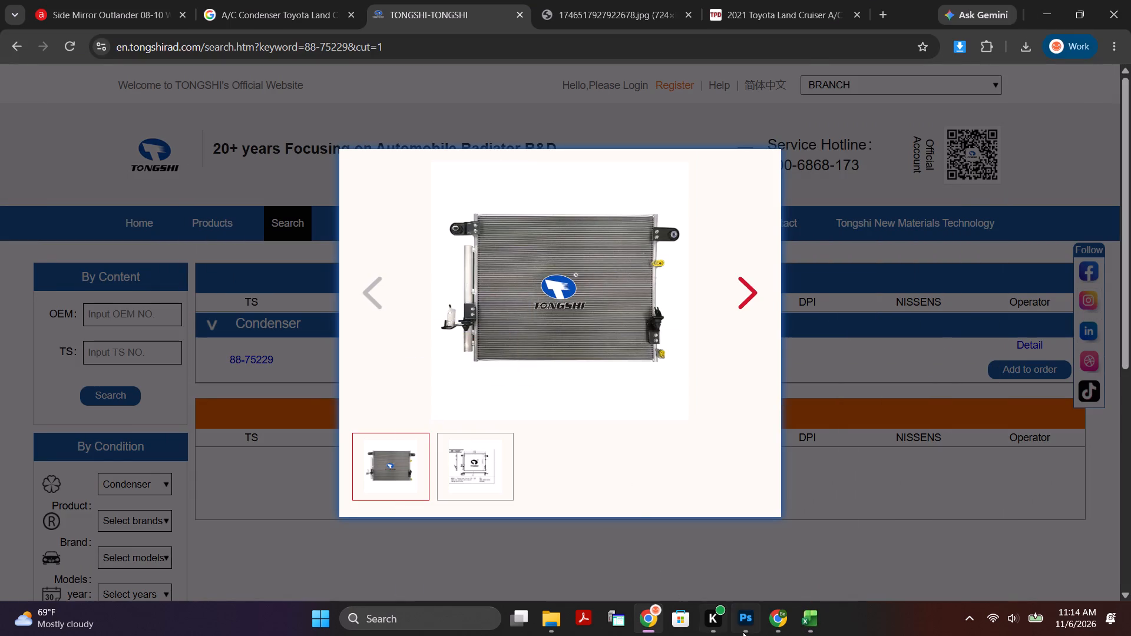
click(743, 632)
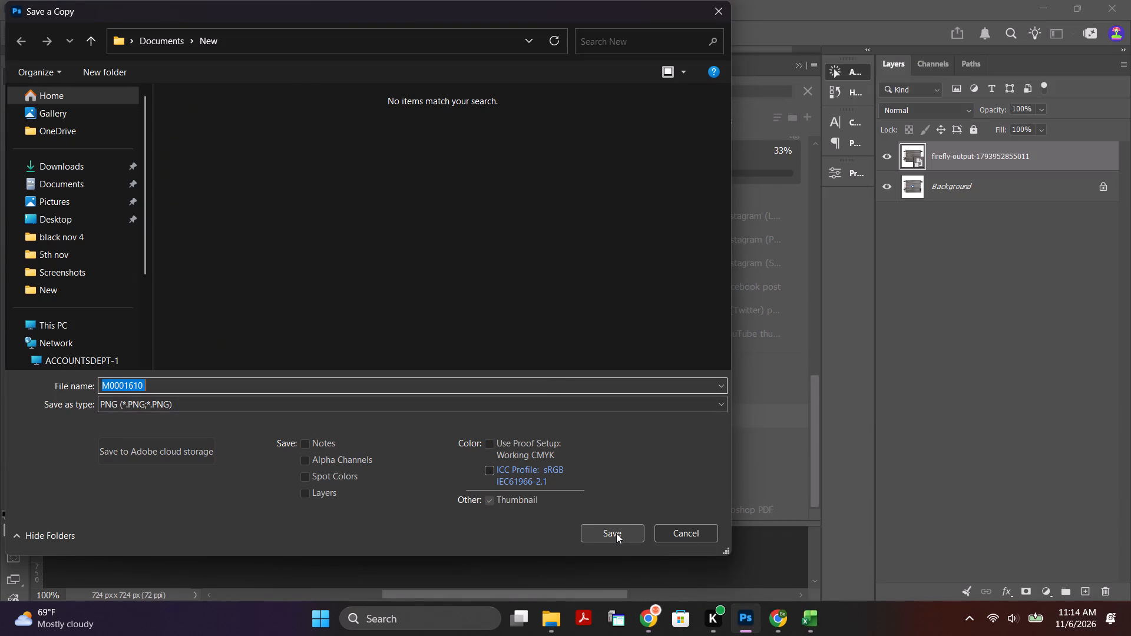
Save the PNG copy in the tongshi folder on the Desktop, using the large file size (fastest saving) option.
click(170, 39)
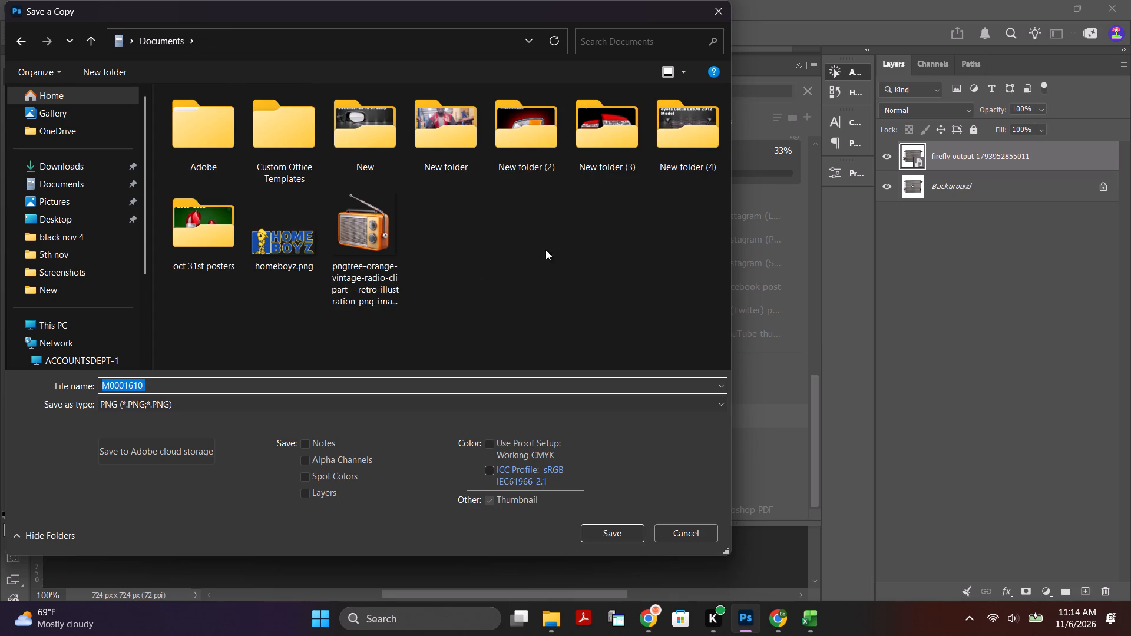
click(585, 203)
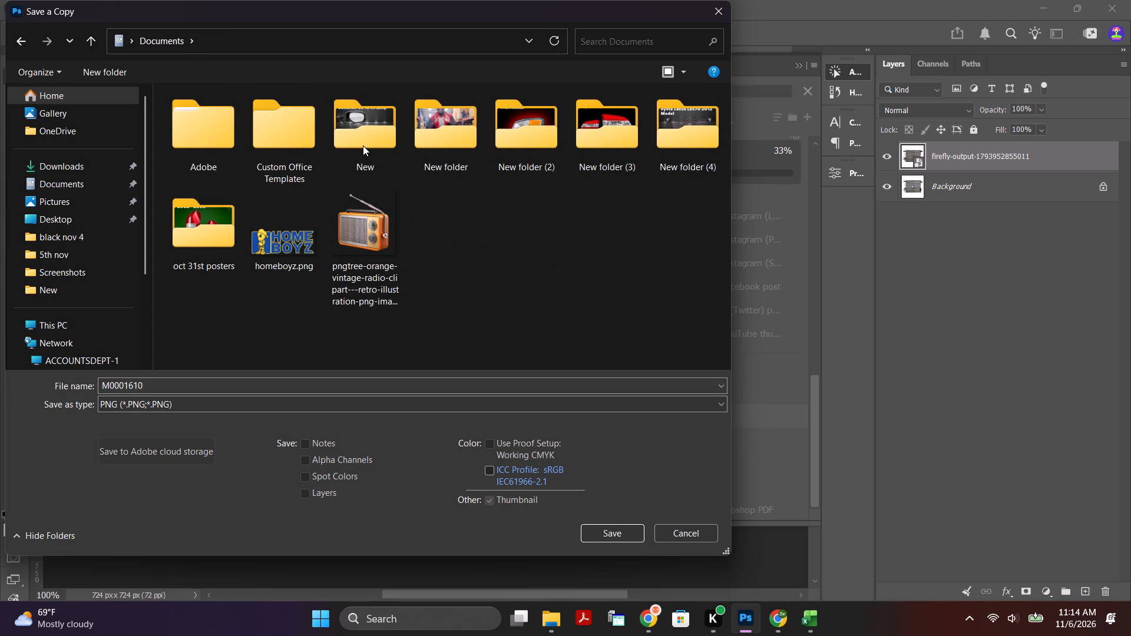
click(80, 223)
click(109, 74)
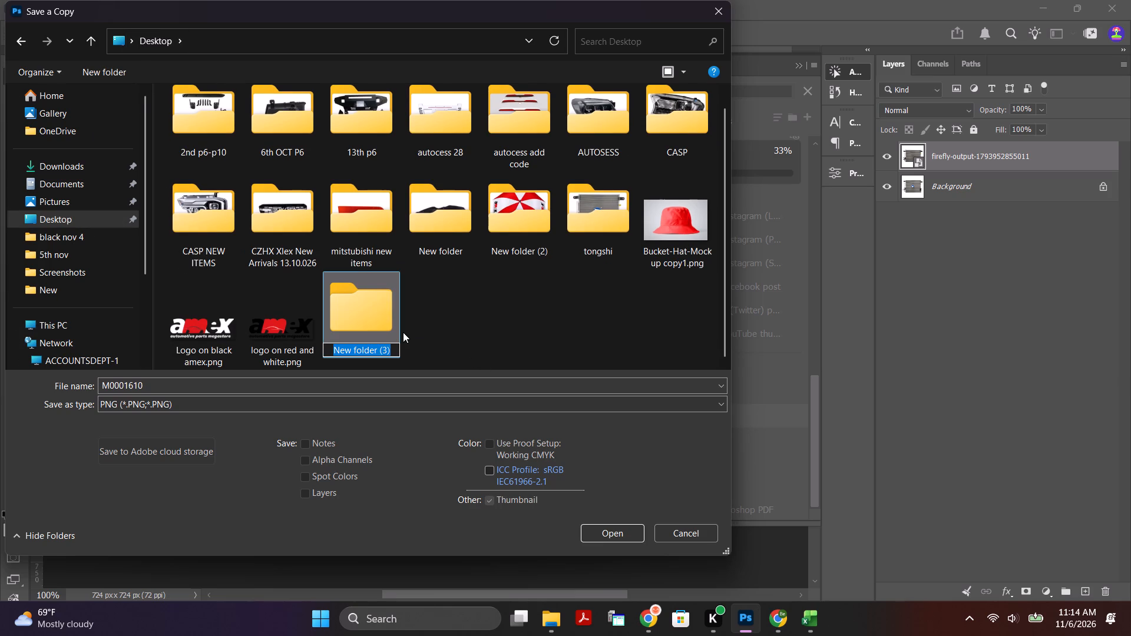
click(506, 319)
click(599, 207)
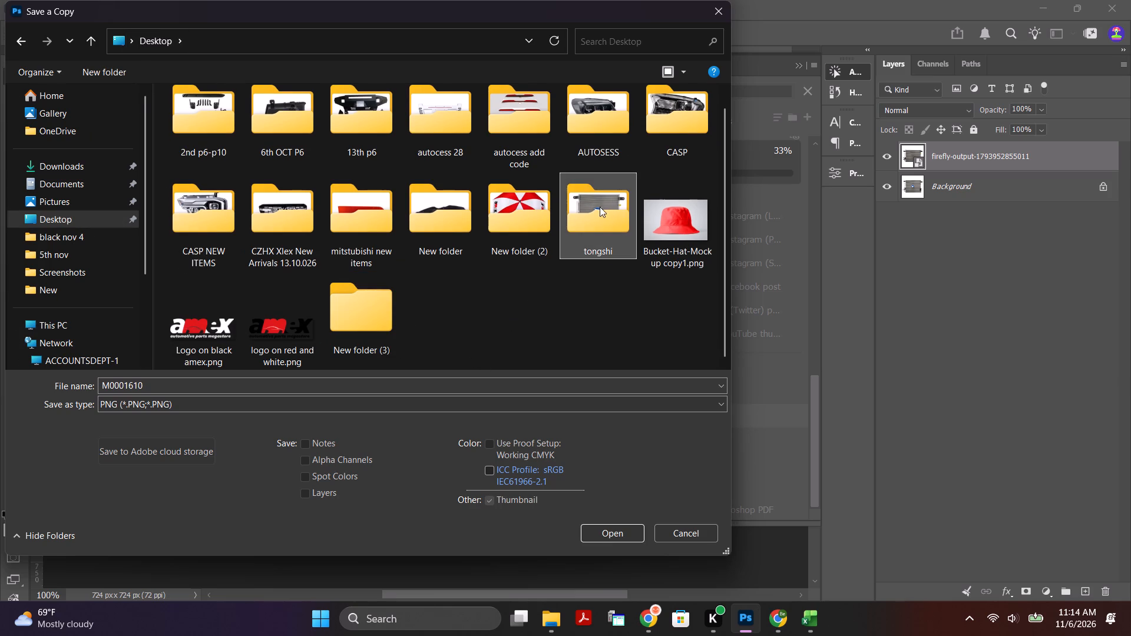
click(615, 533)
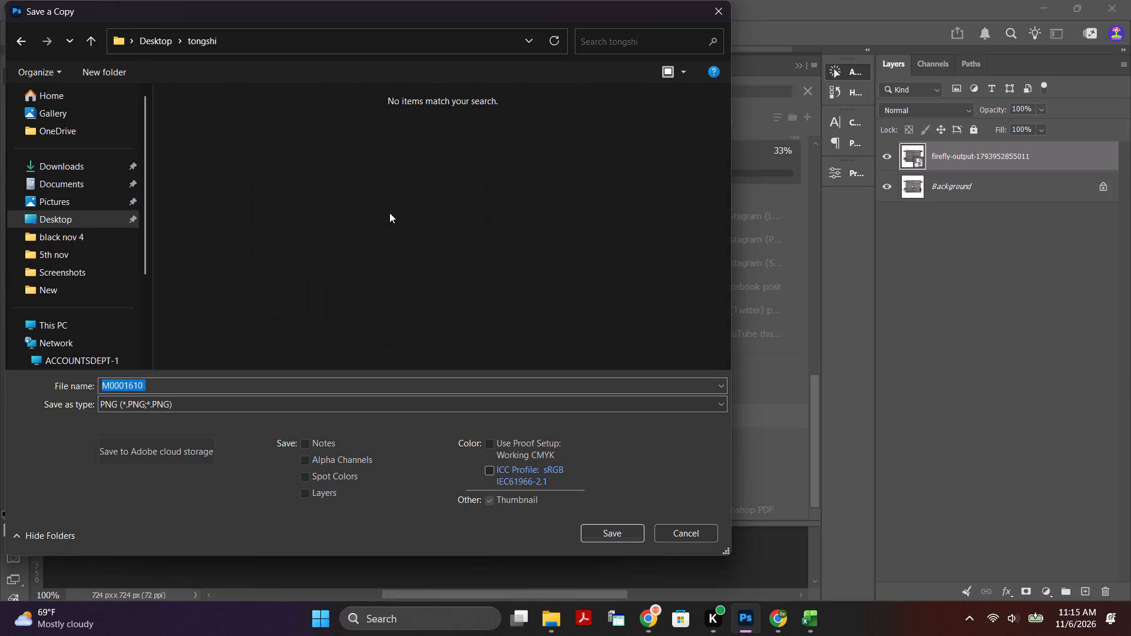
click(606, 532)
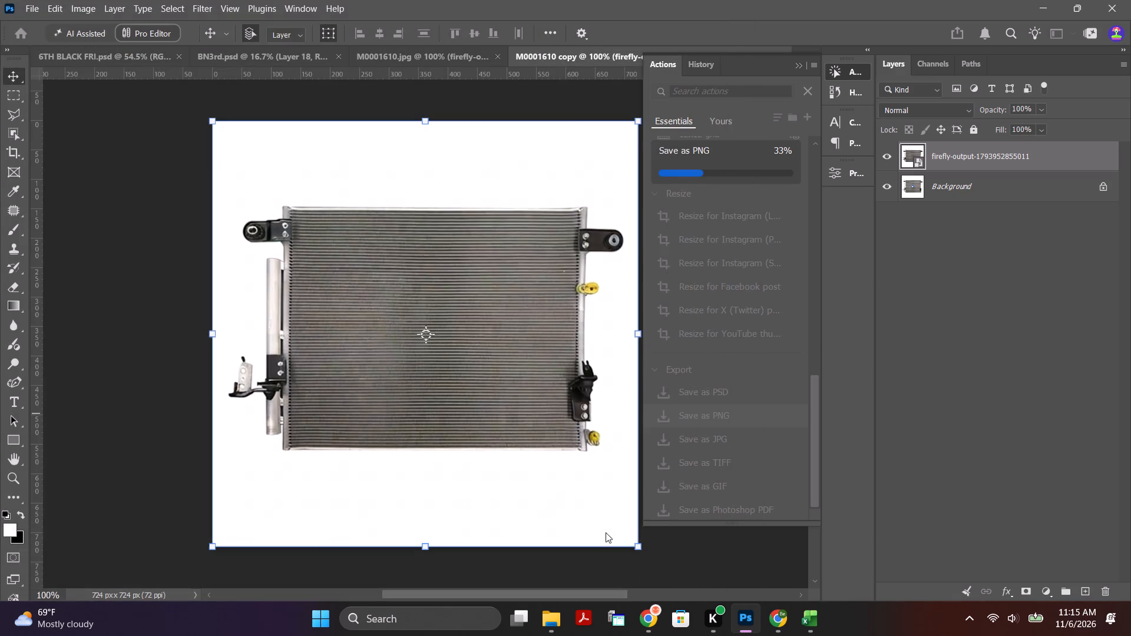
click(640, 188)
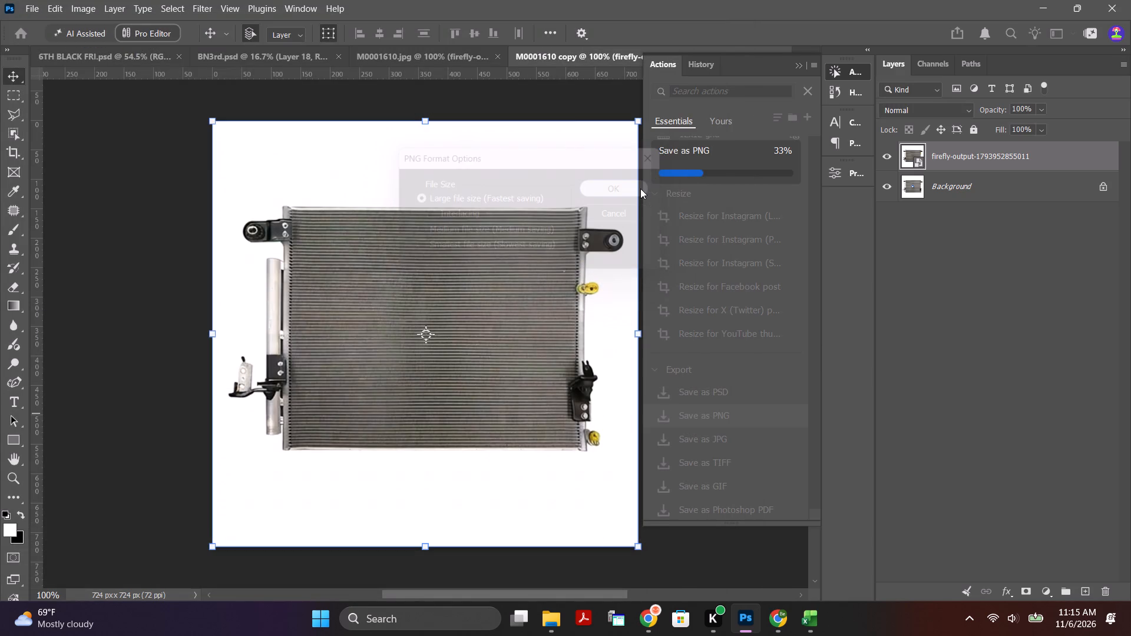